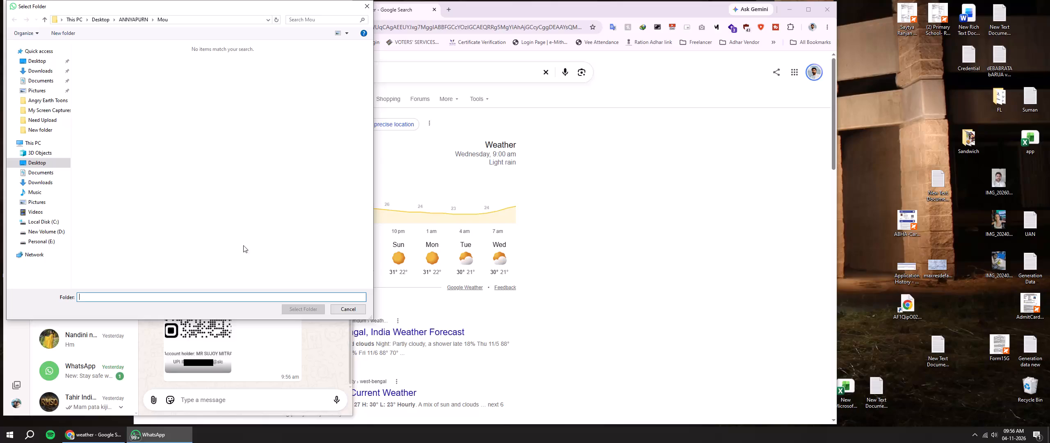
Create a new folder named "sujoy" on the Desktop and open it as the save location for the WhatsApp files.
{"action": "left_click", "coordinate": [38, 64]}
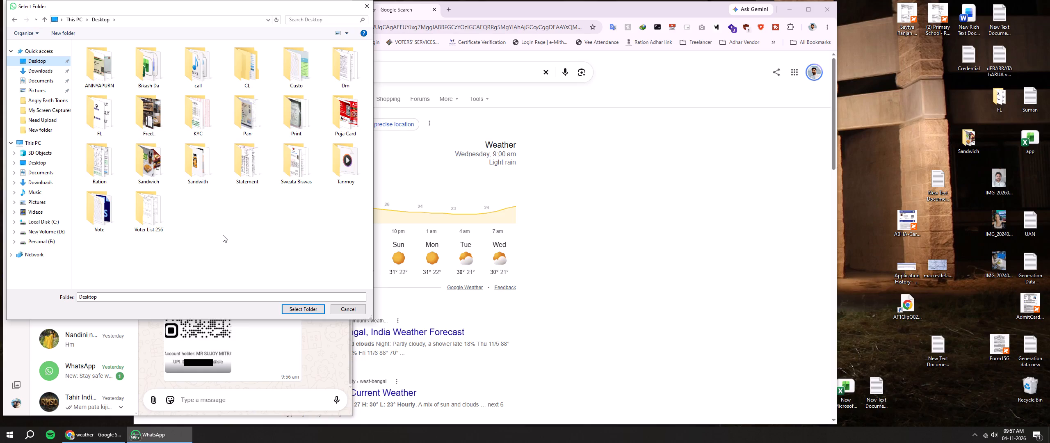
{"action": "left_click", "coordinate": [223, 235]}
{"action": "left_click", "coordinate": [63, 30]}
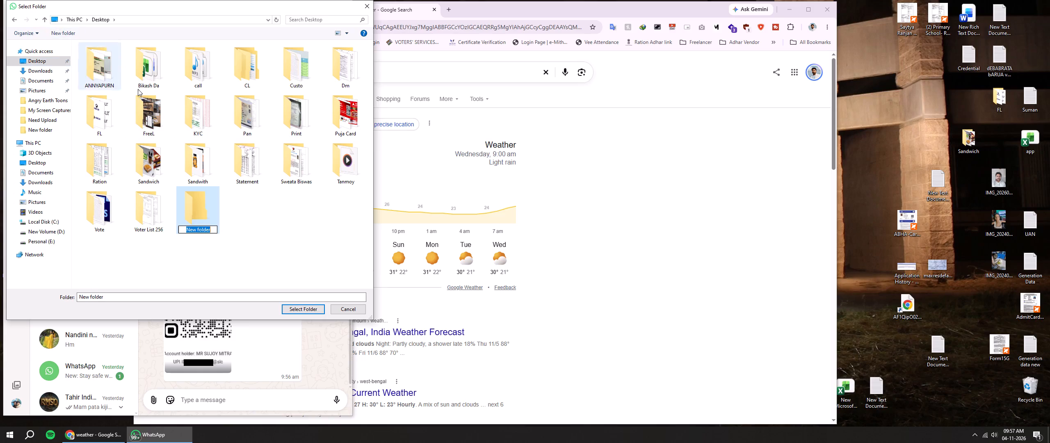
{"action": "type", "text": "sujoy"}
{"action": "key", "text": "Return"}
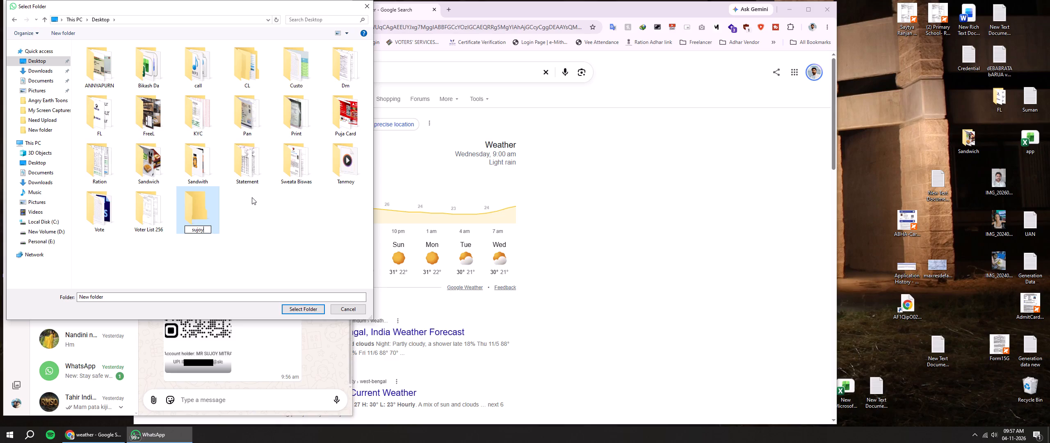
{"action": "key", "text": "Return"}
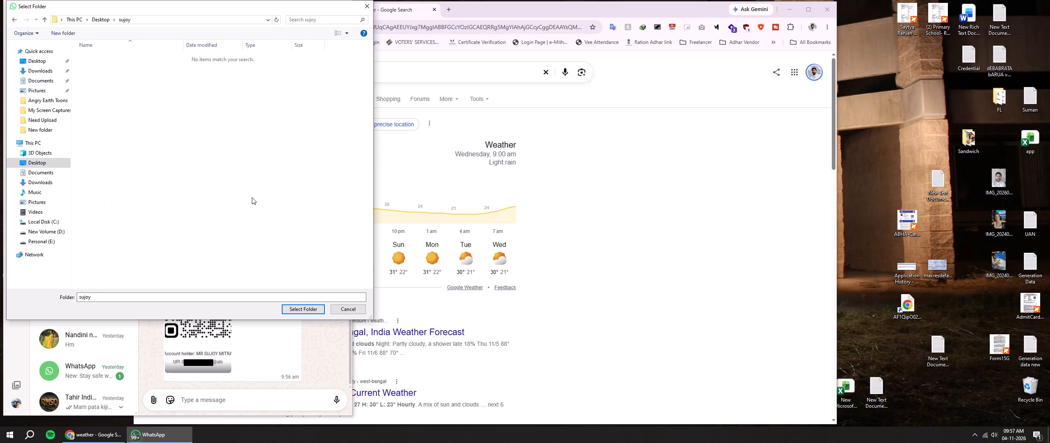
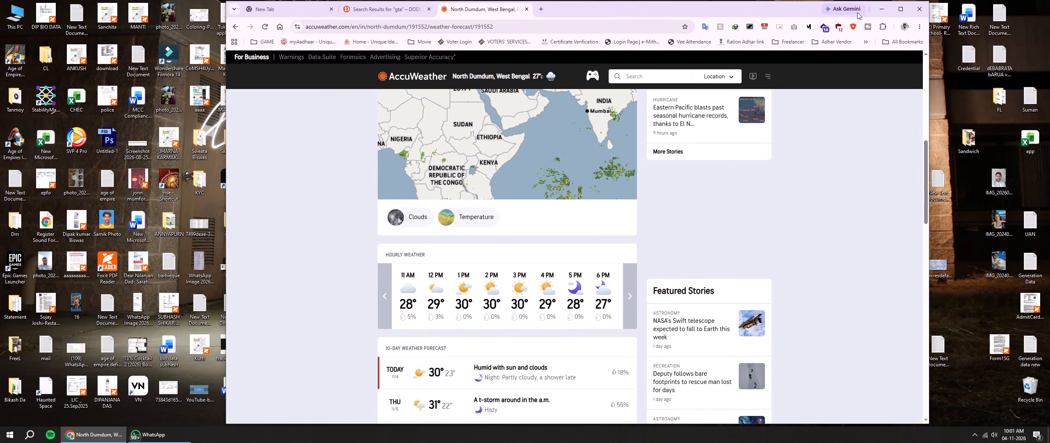
Minimize the browser window showing the weather forecast to reveal the Desktop.
{"action": "left_click", "coordinate": [877, 10]}
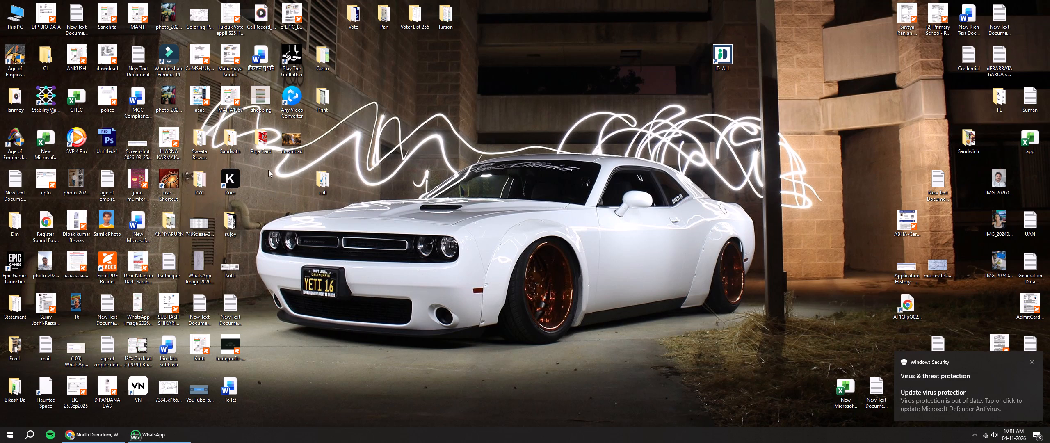
Open the "sujoy" folder on the desktop.
{"action": "left_click", "coordinate": [253, 206]}
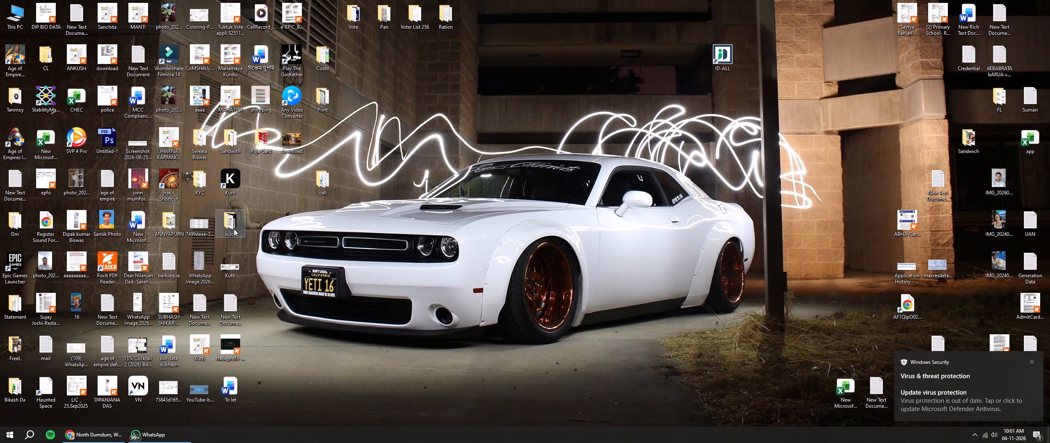
{"action": "double_click", "coordinate": [234, 227]}
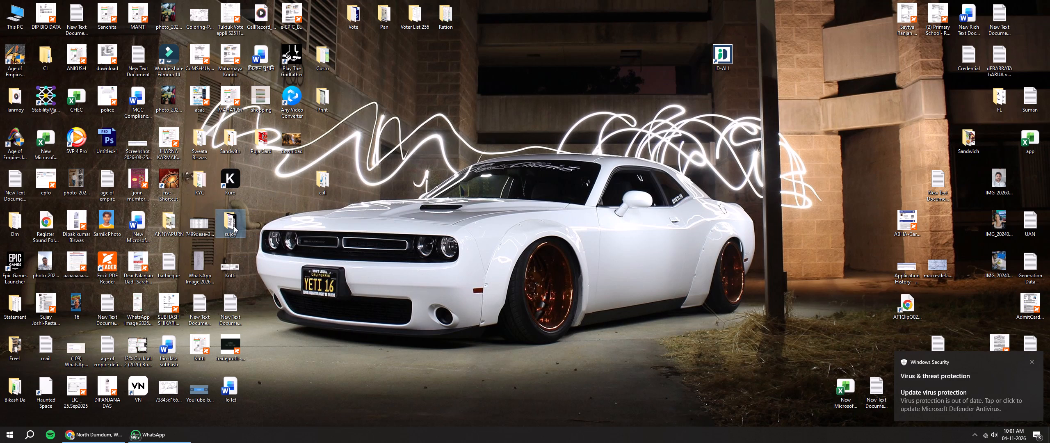
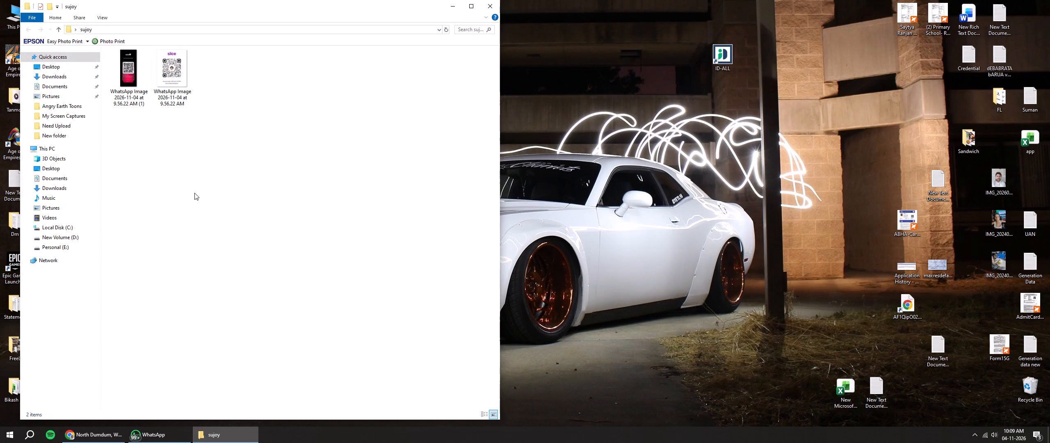
Select the QR code image in the sujoy folder and launch Adobe Photoshop CS6.
{"action": "left_click", "coordinate": [174, 66]}
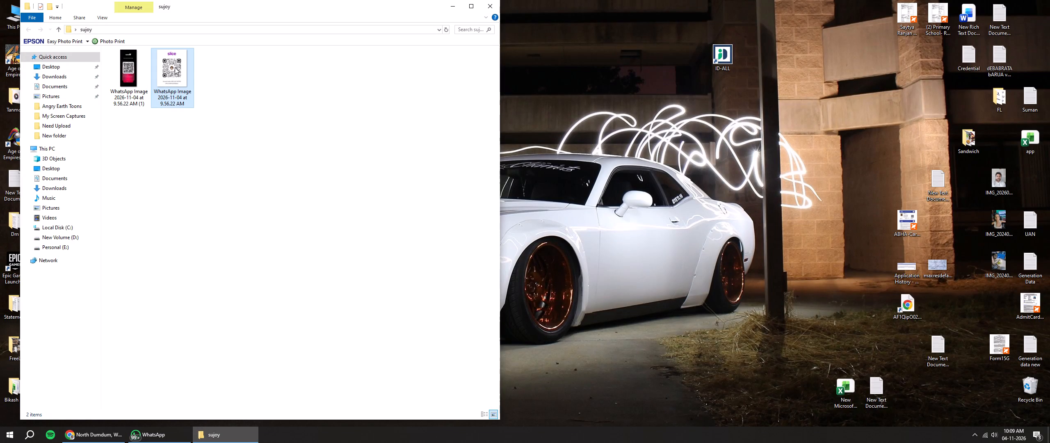
{"action": "left_click", "coordinate": [0, 442]}
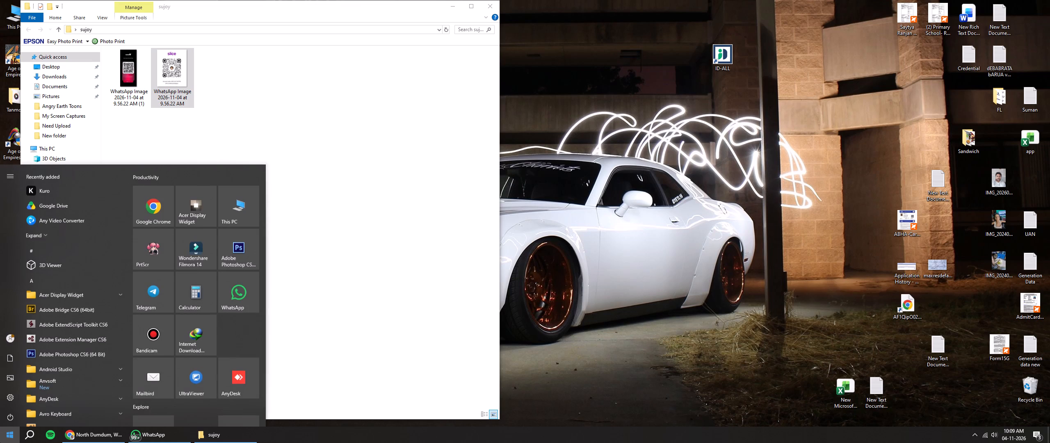
{"action": "left_click", "coordinate": [248, 262]}
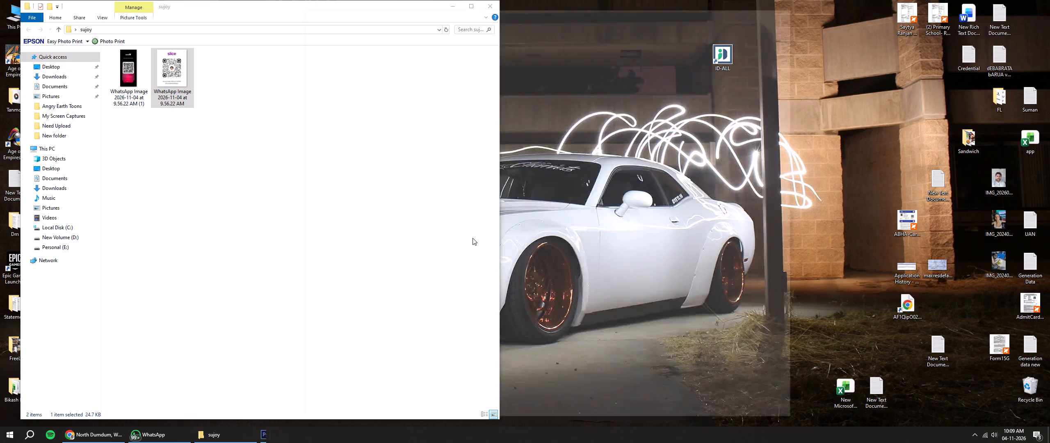
Reveal the hidden notification-area apps and open the last one in the group.
{"action": "left_click", "coordinate": [972, 439]}
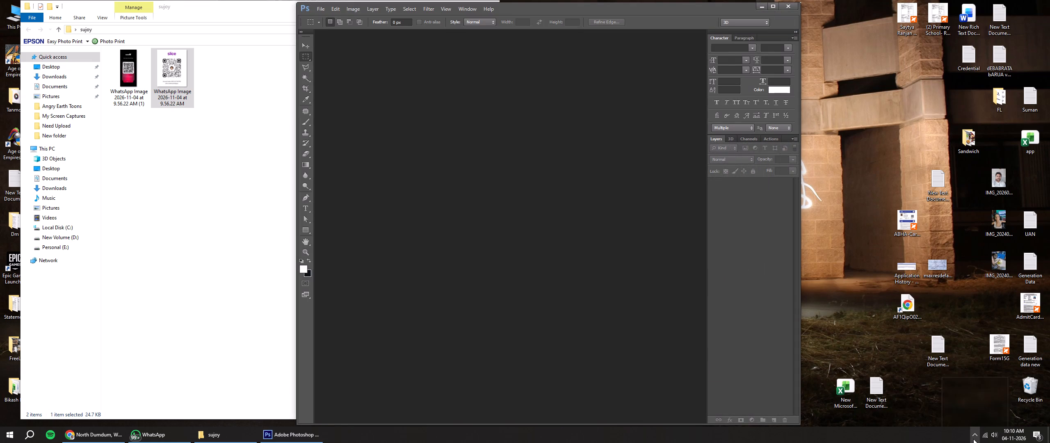
{"action": "double_click", "coordinate": [967, 420]}
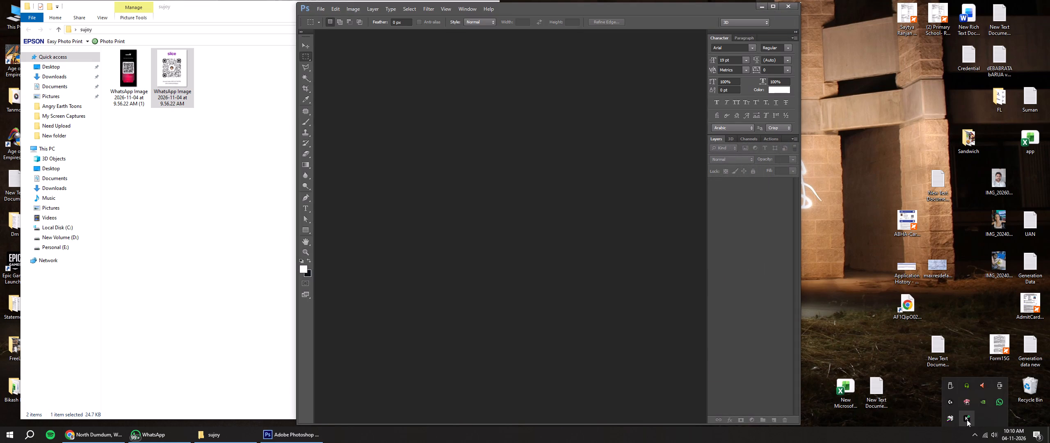
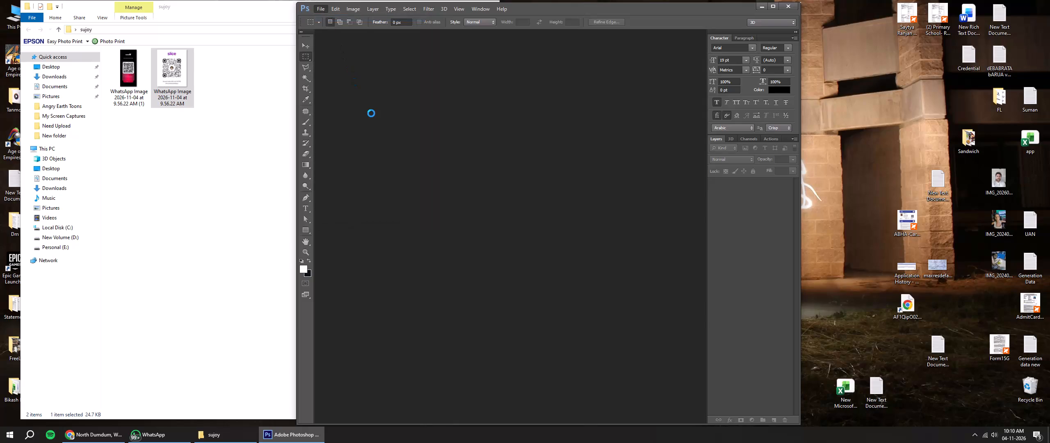
Create a new document using the International Paper preset at A4 size, 210 x 297 mm.
{"action": "left_click", "coordinate": [446, 184]}
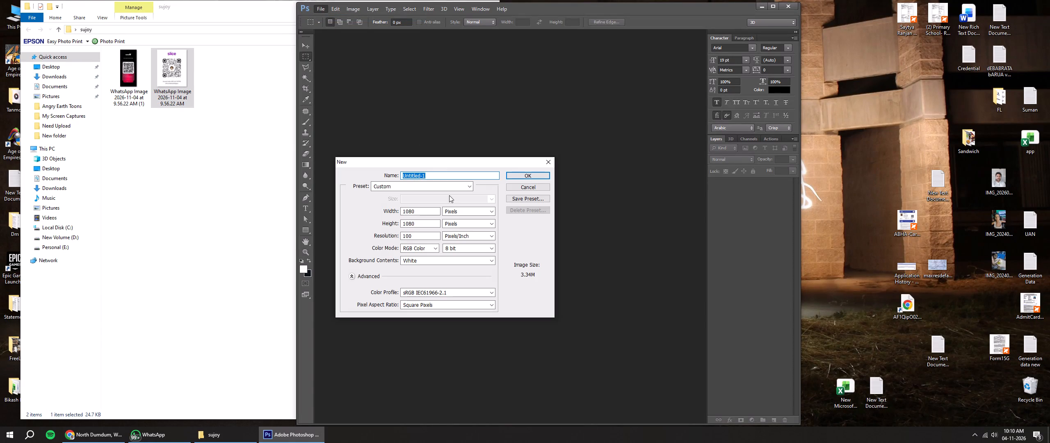
{"action": "left_click", "coordinate": [425, 248]}
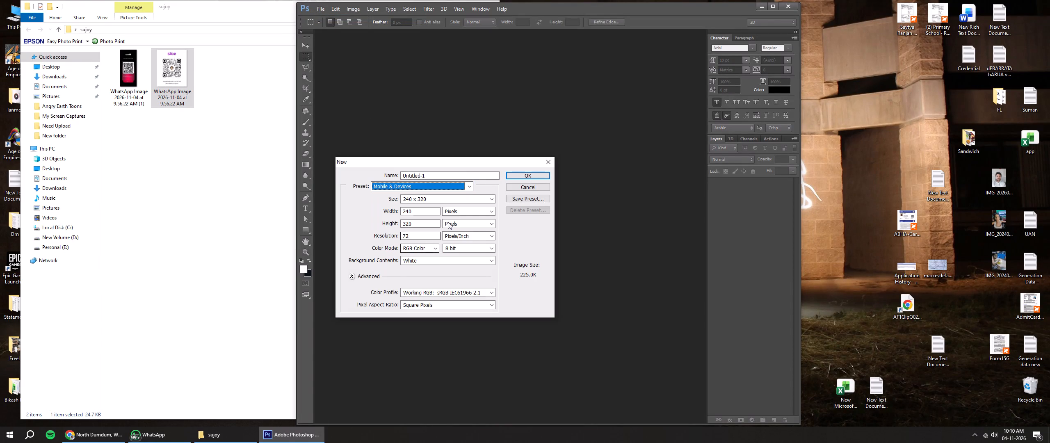
{"action": "left_click", "coordinate": [443, 186]}
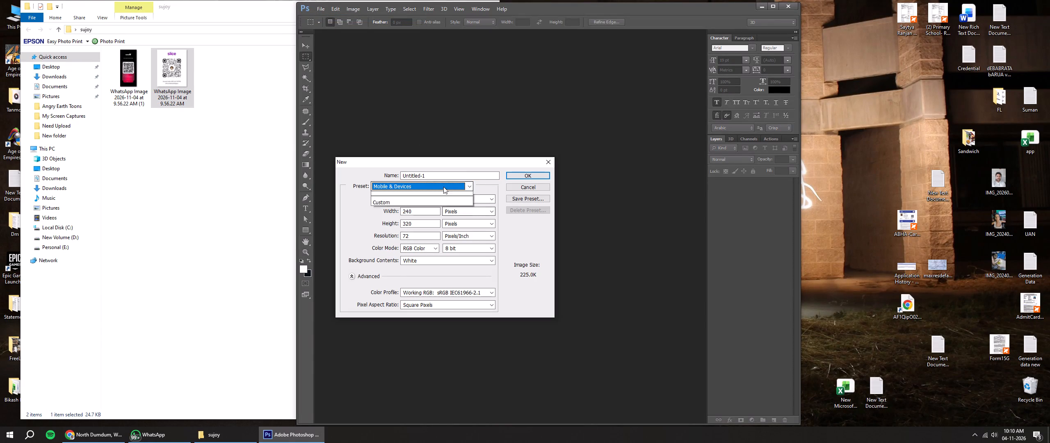
{"action": "left_click", "coordinate": [428, 219]}
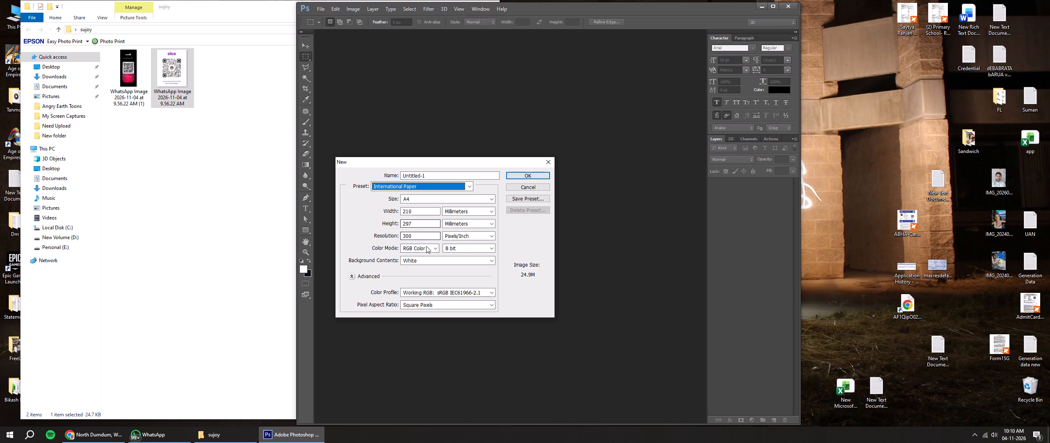
{"action": "left_click", "coordinate": [534, 172]}
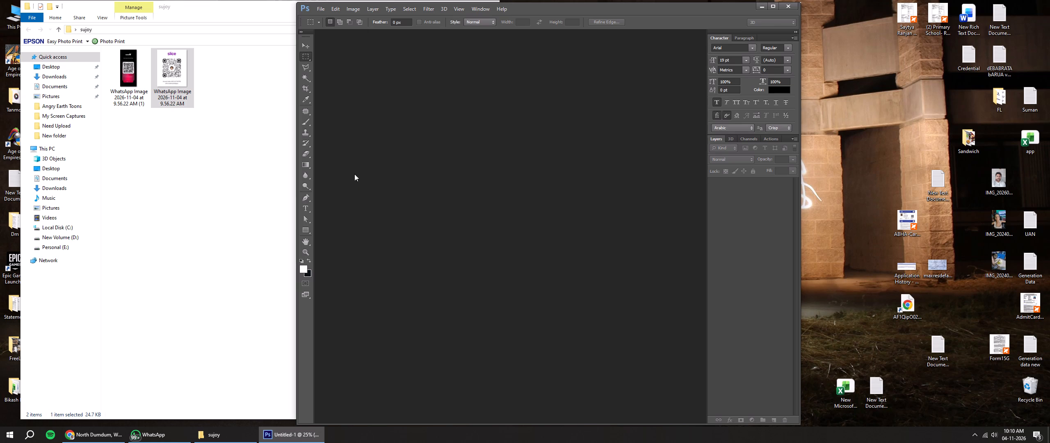
Place the QR code image from the sujoy folder into the A4 document, positioned so its QR code sits near the page's top edge.
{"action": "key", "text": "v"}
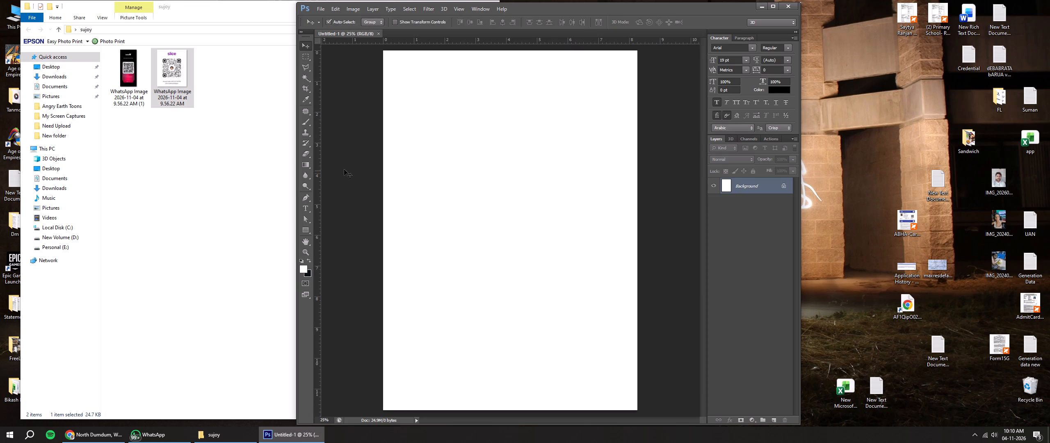
{"action": "left_click_drag", "start_coordinate": [180, 82], "coordinate": [538, 158]}
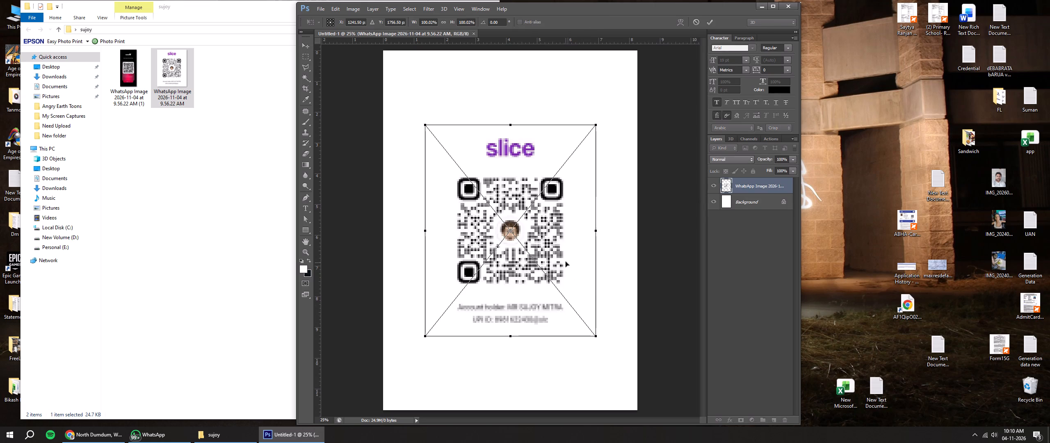
{"action": "left_click_drag", "start_coordinate": [565, 257], "coordinate": [566, 200]}
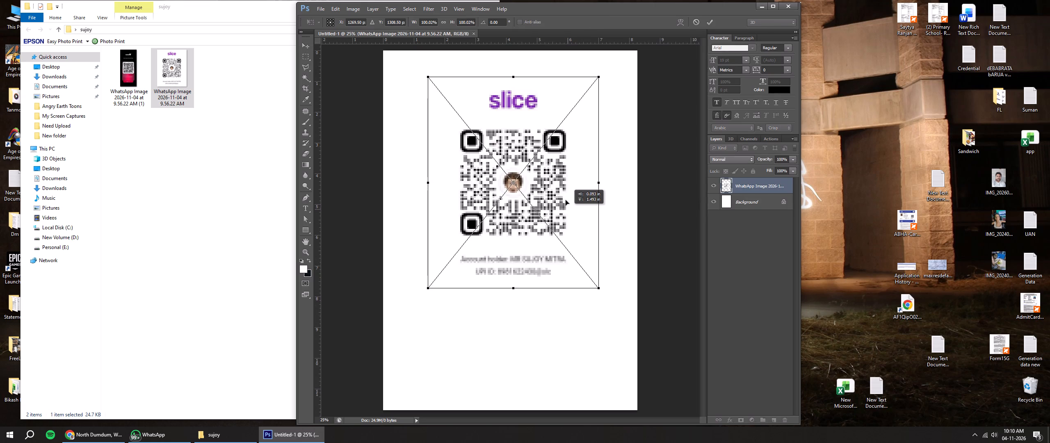
{"action": "left_click_drag", "start_coordinate": [566, 200], "coordinate": [560, 153]}
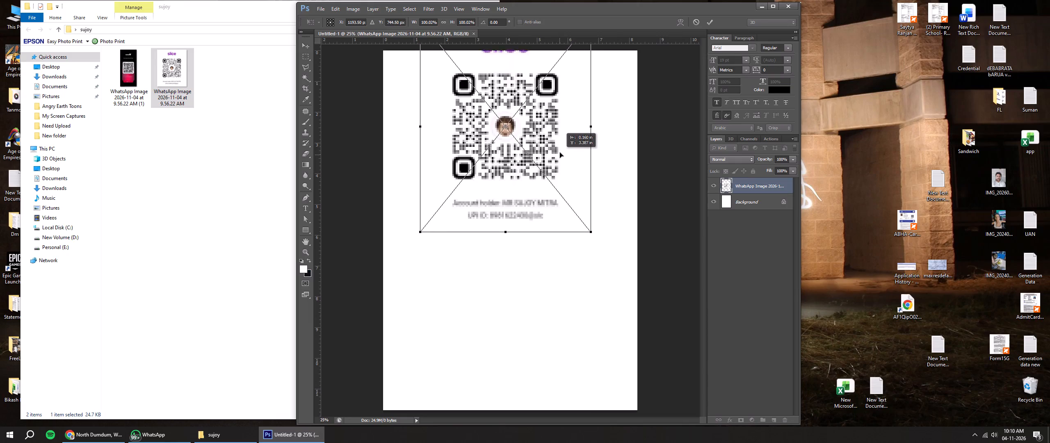
{"action": "left_click_drag", "start_coordinate": [560, 153], "coordinate": [562, 148]}
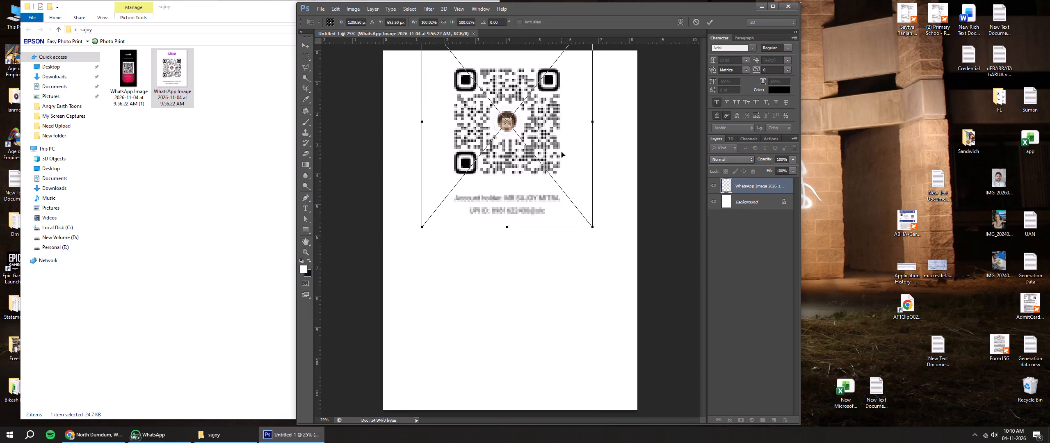
{"action": "key", "text": "Return"}
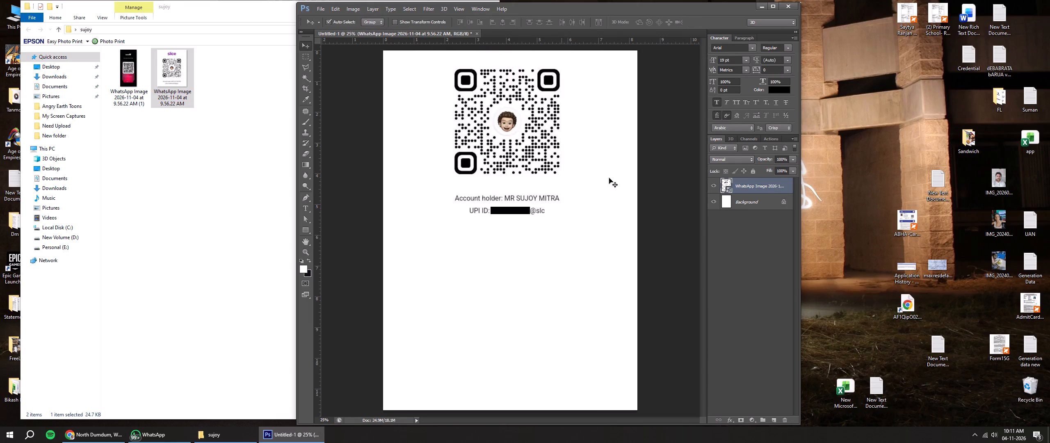
Rasterize the placed QR code image layer.
{"action": "right_click", "coordinate": [760, 186]}
{"action": "left_click", "coordinate": [793, 197]}
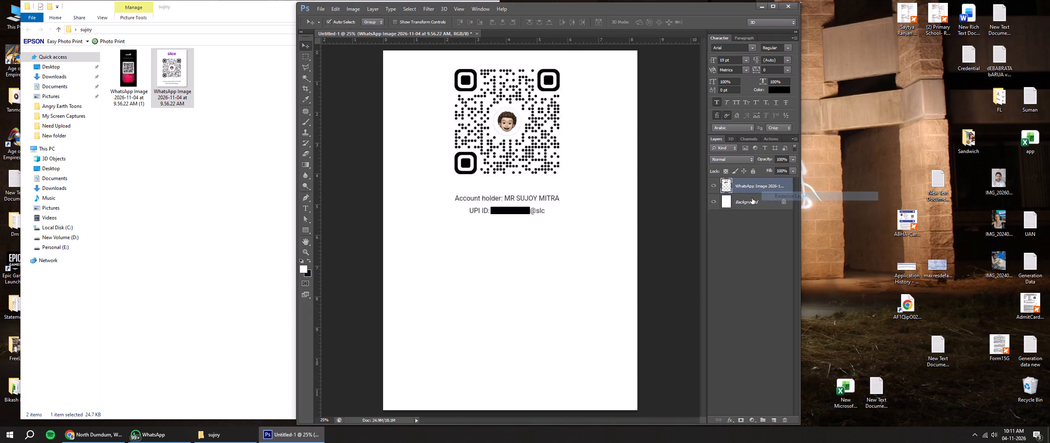
Copy the QR code with its account holder and UPI ID text onto a new layer and hide the original image layer.
{"action": "key", "text": "m"}
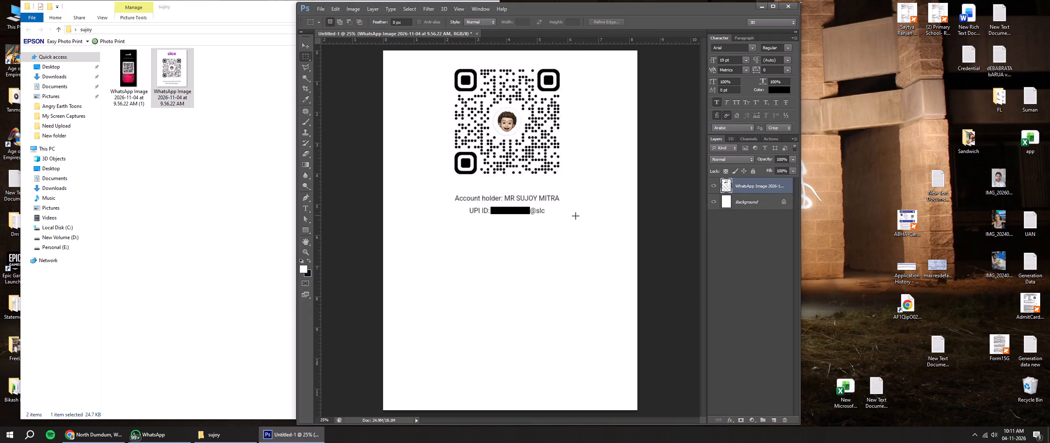
{"action": "left_click_drag", "start_coordinate": [579, 217], "coordinate": [438, 64]}
{"action": "key", "text": "ctrl+c"}
{"action": "key", "text": "ctrl+v"}
{"action": "left_click", "coordinate": [718, 199]}
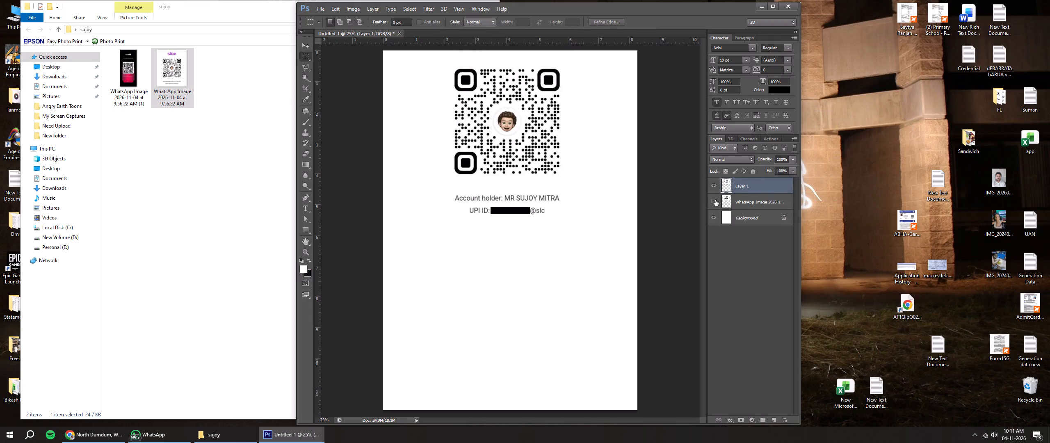
Move the copied QR code layer down the page by about 0.4 in.
{"action": "key", "text": "v"}
{"action": "left_click_drag", "start_coordinate": [547, 146], "coordinate": [548, 158]}
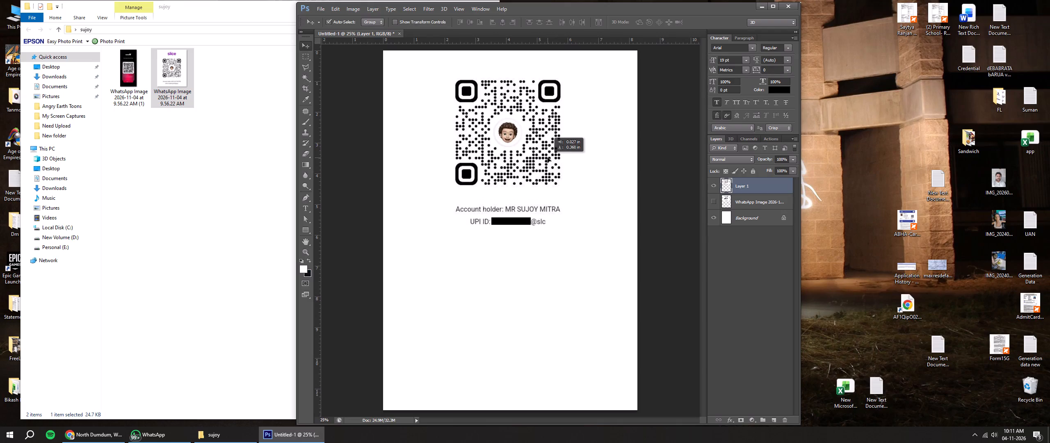
{"action": "left_click_drag", "start_coordinate": [548, 158], "coordinate": [548, 159]}
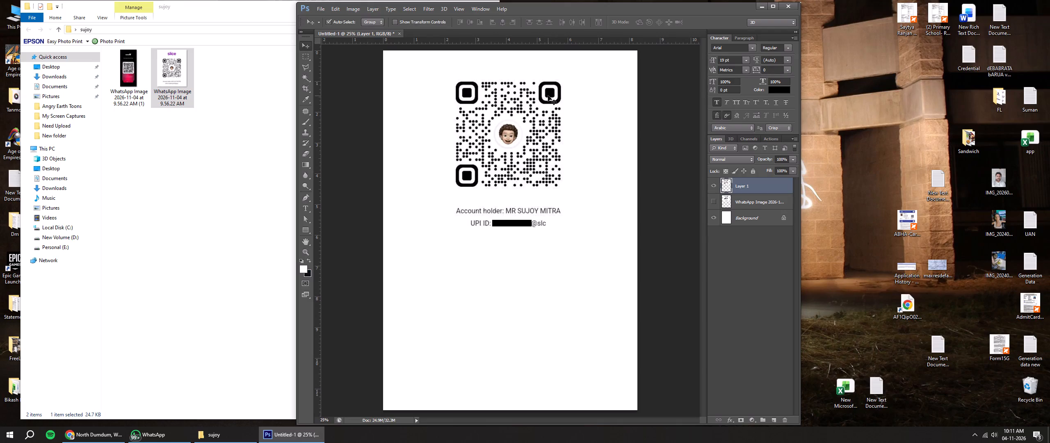
Apply Levels to the QR code layer, raising the black input above 55 and lowering the white input to about 220.
{"action": "key", "text": "ctrl+l"}
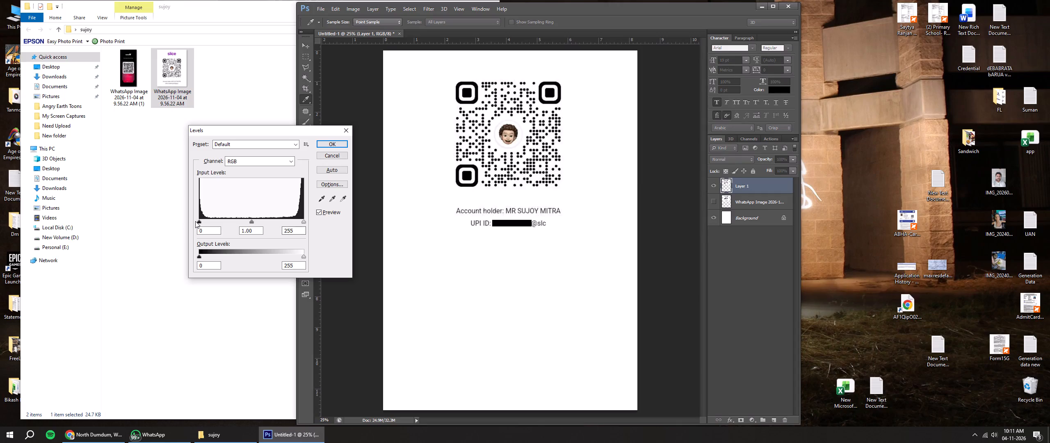
{"action": "left_click_drag", "start_coordinate": [200, 221], "coordinate": [221, 224]}
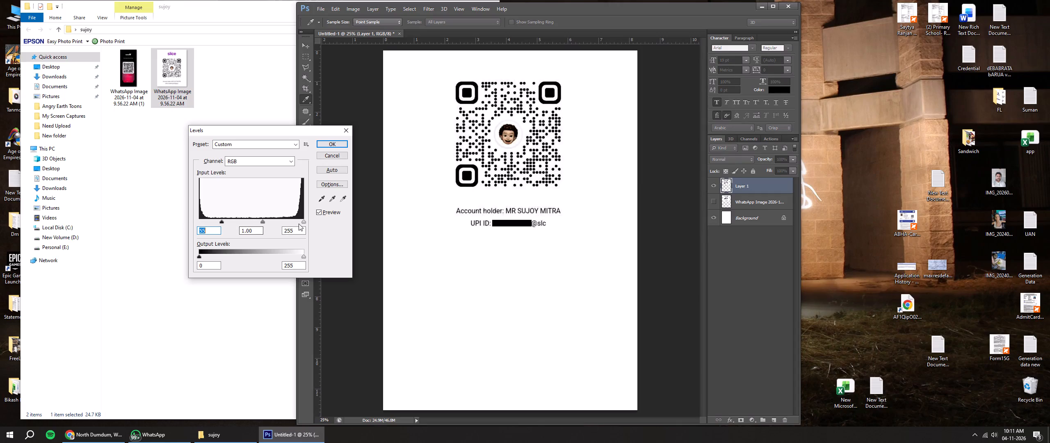
{"action": "left_click_drag", "start_coordinate": [303, 221], "coordinate": [307, 219]}
{"action": "left_click_drag", "start_coordinate": [307, 219], "coordinate": [286, 215]}
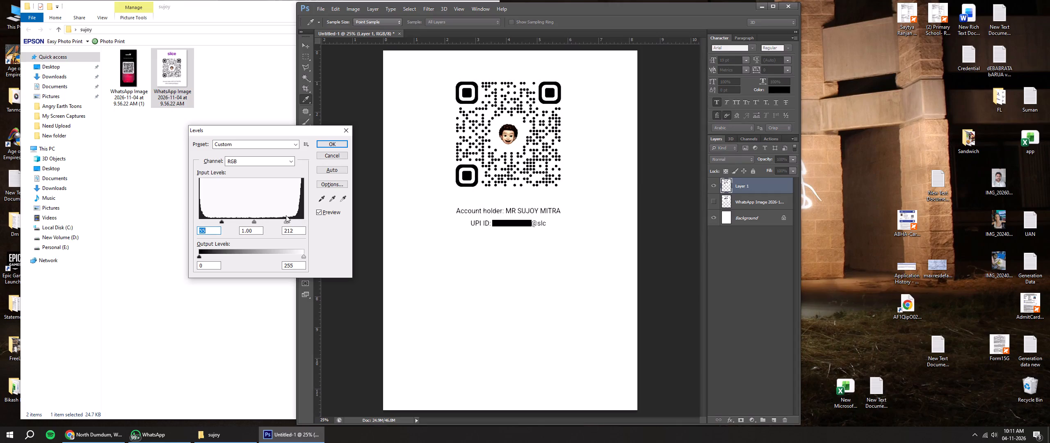
{"action": "left_click_drag", "start_coordinate": [286, 215], "coordinate": [290, 215]}
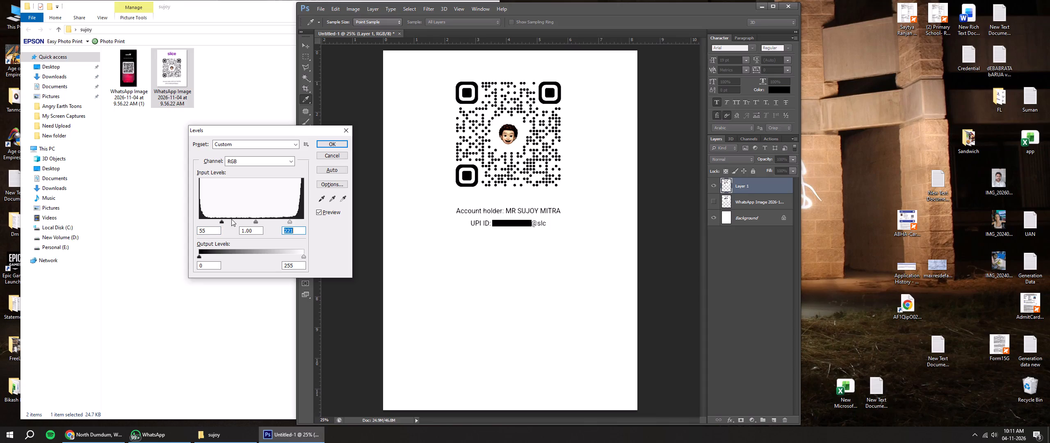
{"action": "left_click_drag", "start_coordinate": [221, 221], "coordinate": [231, 221]}
{"action": "left_click", "coordinate": [338, 143]}
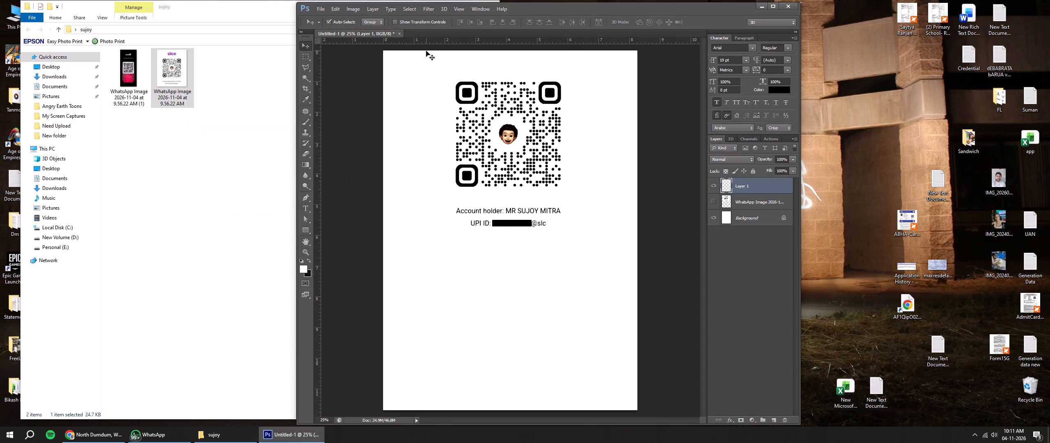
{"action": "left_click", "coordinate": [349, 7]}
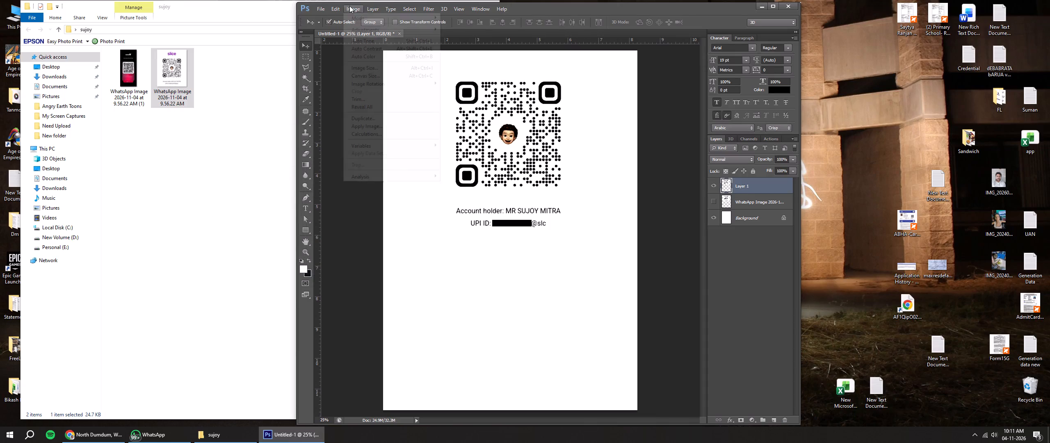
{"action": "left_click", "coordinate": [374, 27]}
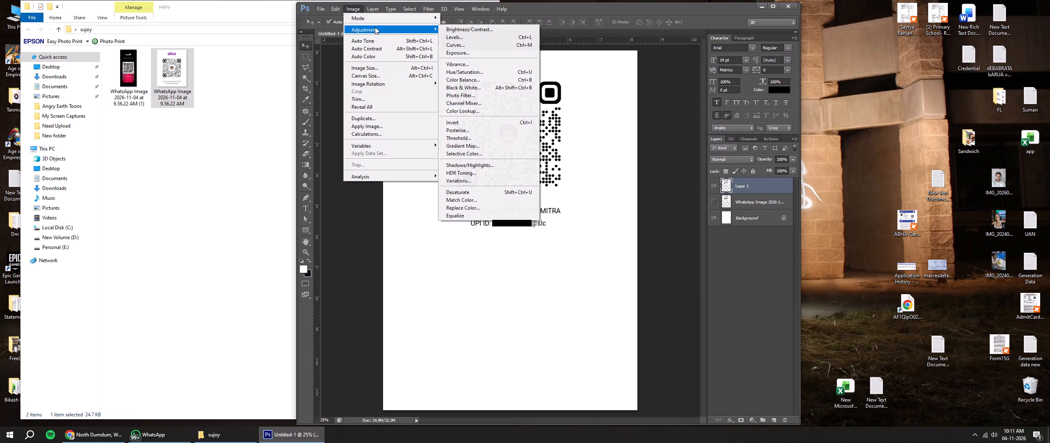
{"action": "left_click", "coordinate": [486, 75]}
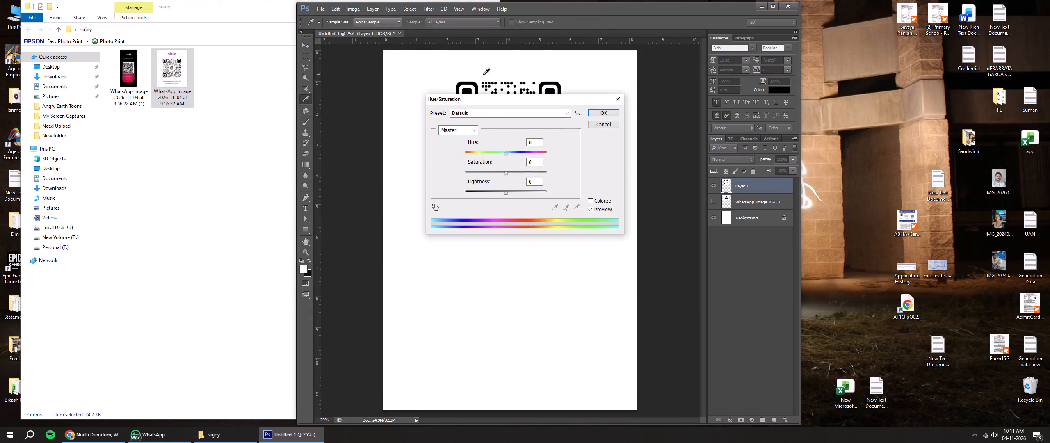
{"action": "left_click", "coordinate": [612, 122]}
Open Color Balance for the QR code layer, try the cyan–red midtone shift and set it to +1.
{"action": "left_click", "coordinate": [360, 11]}
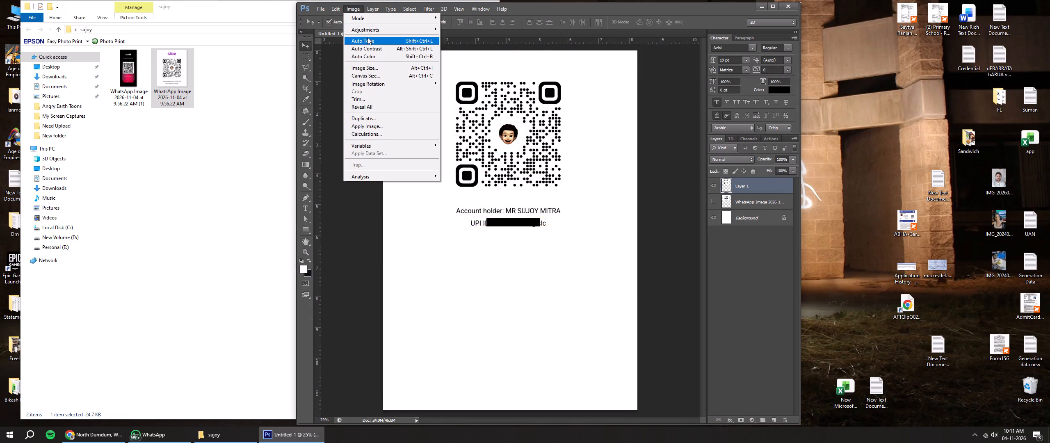
{"action": "left_click", "coordinate": [367, 27]}
{"action": "left_click", "coordinate": [480, 79]}
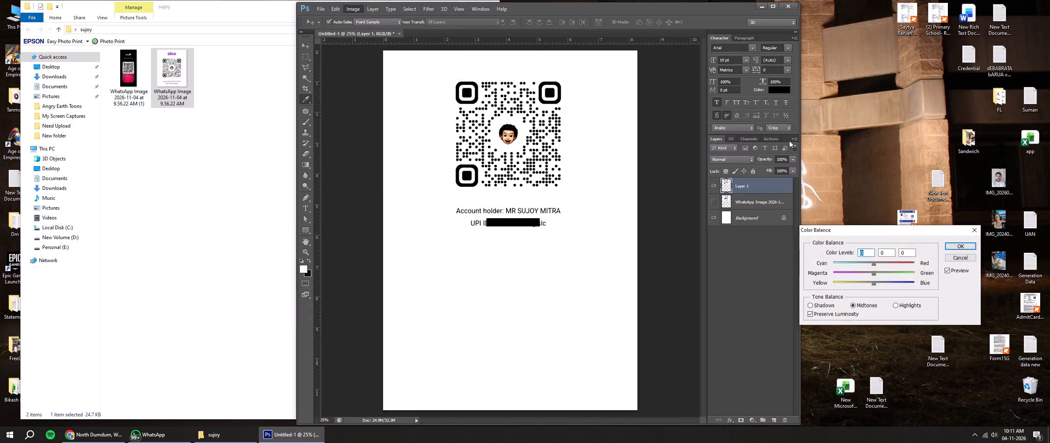
{"action": "left_click_drag", "start_coordinate": [885, 235], "coordinate": [680, 125]}
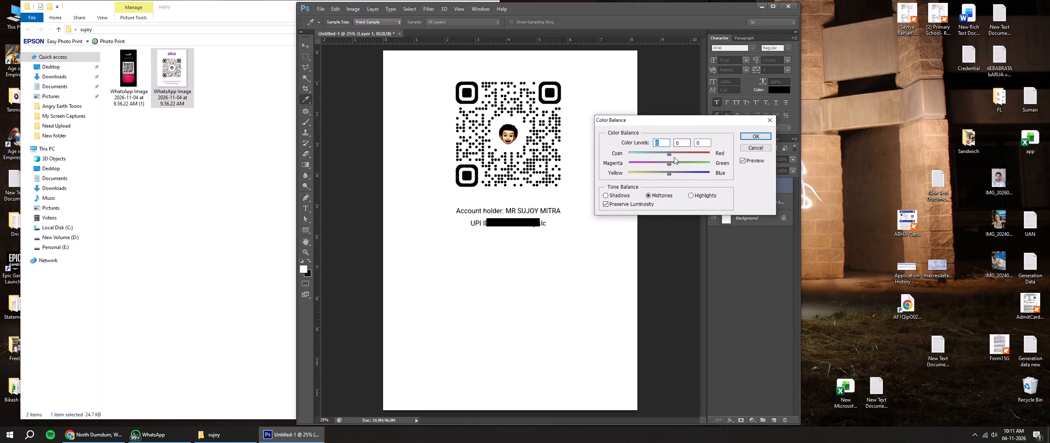
{"action": "left_click_drag", "start_coordinate": [669, 154], "coordinate": [632, 160]}
{"action": "left_click_drag", "start_coordinate": [632, 160], "coordinate": [668, 159]}
{"action": "left_click_drag", "start_coordinate": [668, 159], "coordinate": [669, 160]}
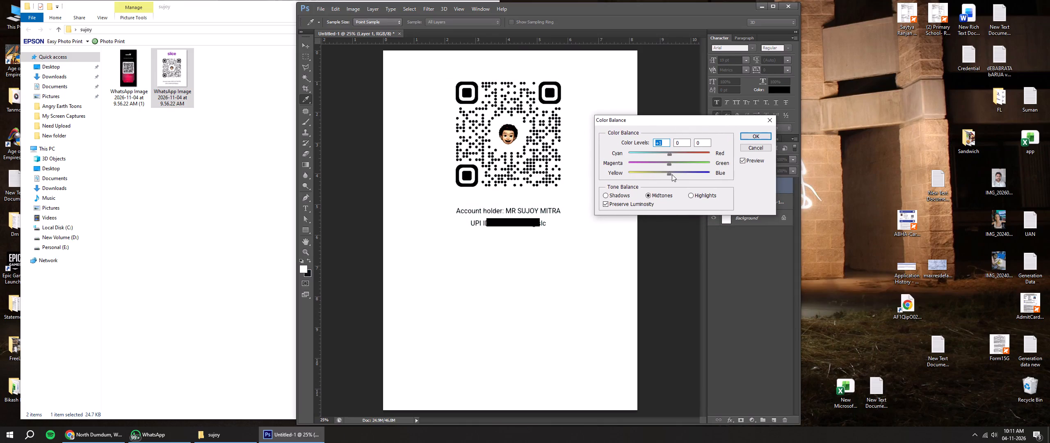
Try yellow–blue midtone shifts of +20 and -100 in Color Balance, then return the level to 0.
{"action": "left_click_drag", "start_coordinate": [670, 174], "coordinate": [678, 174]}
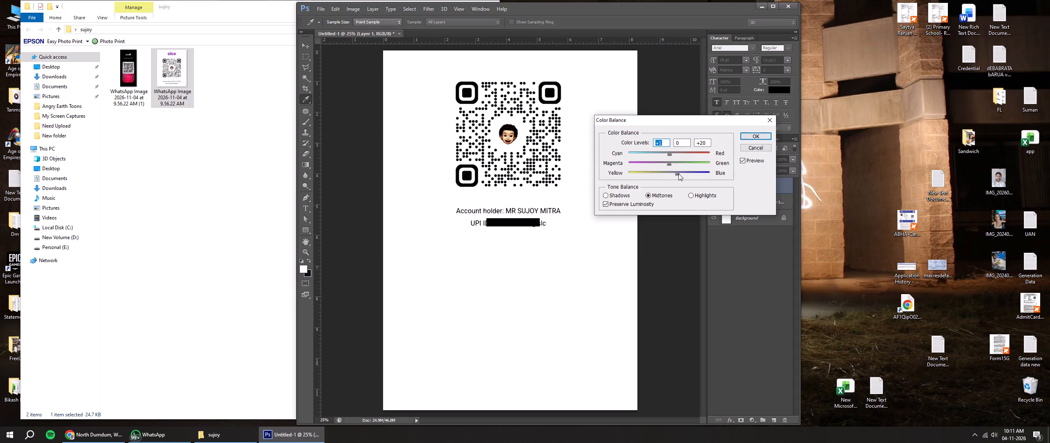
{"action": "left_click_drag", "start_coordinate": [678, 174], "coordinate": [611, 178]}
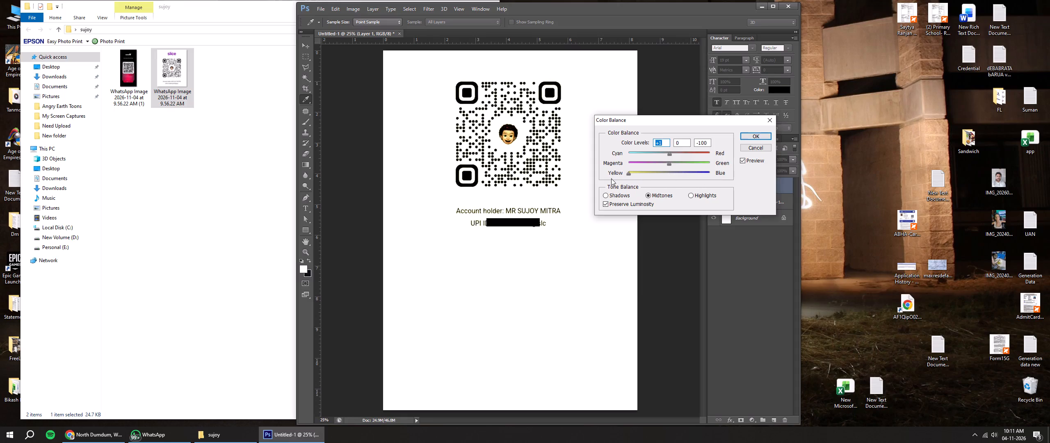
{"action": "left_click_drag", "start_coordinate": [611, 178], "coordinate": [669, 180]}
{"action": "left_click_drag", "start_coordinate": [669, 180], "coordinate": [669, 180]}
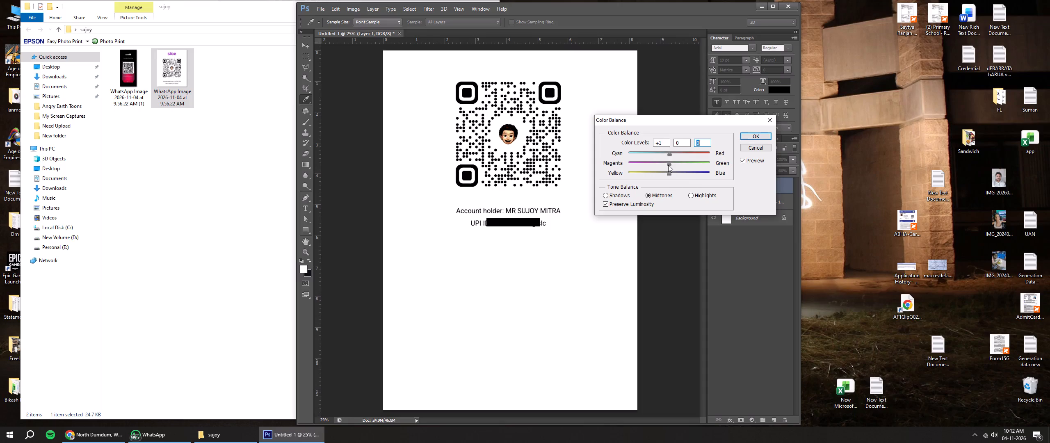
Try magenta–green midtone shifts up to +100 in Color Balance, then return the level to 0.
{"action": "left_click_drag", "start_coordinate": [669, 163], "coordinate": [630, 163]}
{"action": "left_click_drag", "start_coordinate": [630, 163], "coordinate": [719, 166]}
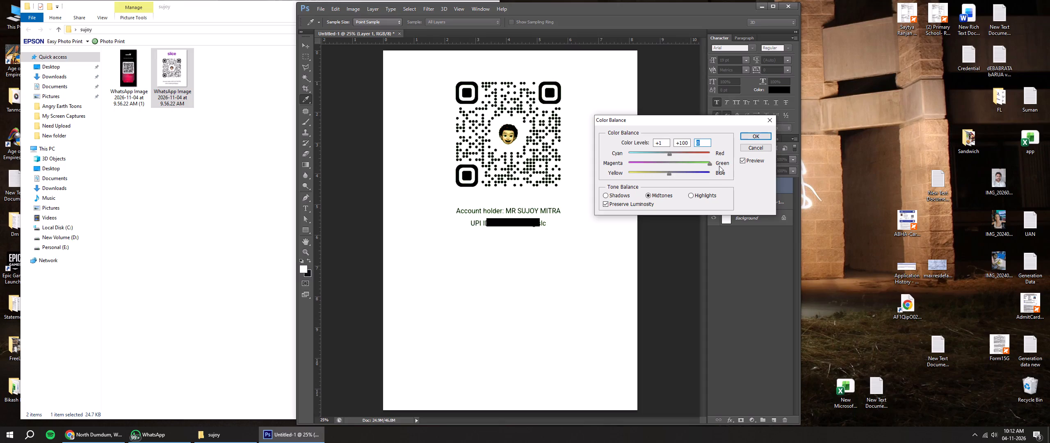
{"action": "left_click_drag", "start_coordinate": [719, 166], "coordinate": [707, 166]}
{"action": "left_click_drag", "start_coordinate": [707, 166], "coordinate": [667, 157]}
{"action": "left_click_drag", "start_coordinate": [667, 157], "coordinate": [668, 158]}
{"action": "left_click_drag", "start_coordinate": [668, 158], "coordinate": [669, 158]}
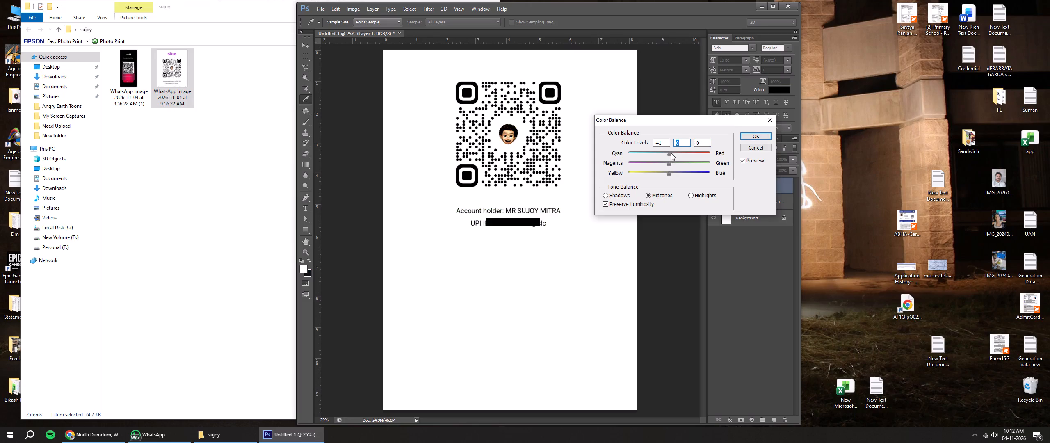
Return the cyan–red midtone level to 0 in Color Balance.
{"action": "left_click", "coordinate": [669, 153]}
Set the Color Balance shadows to +1 cyan–red, -100 magenta–green and +100 yellow–blue.
{"action": "left_click", "coordinate": [623, 195]}
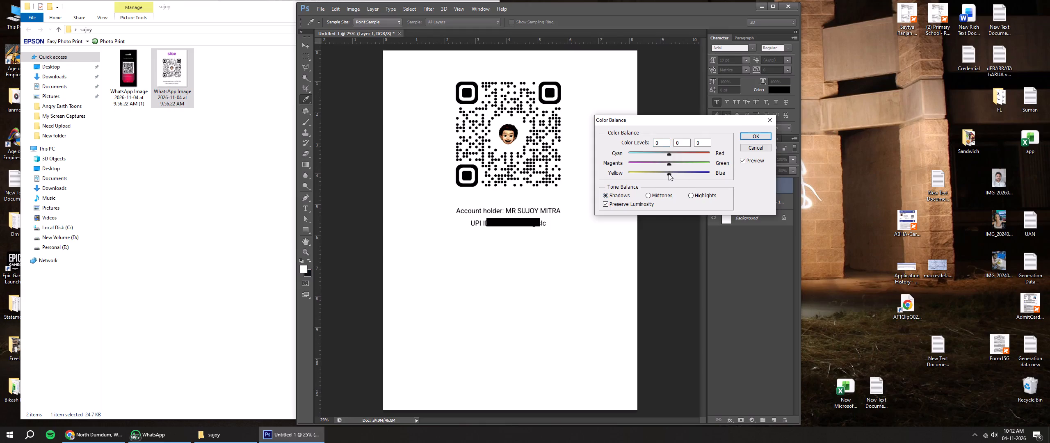
{"action": "left_click_drag", "start_coordinate": [669, 174], "coordinate": [693, 180]}
{"action": "left_click_drag", "start_coordinate": [693, 180], "coordinate": [742, 180]}
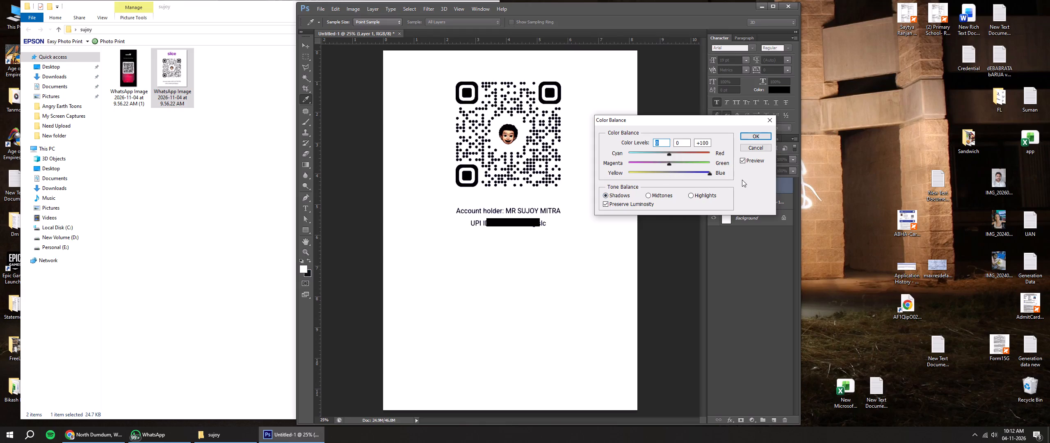
{"action": "left_click_drag", "start_coordinate": [742, 180], "coordinate": [740, 181]}
{"action": "left_click", "coordinate": [669, 153]}
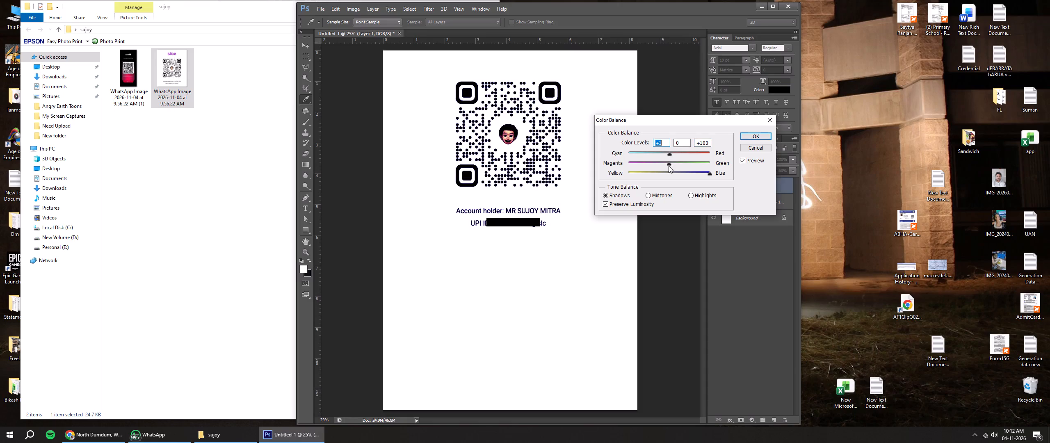
{"action": "left_click_drag", "start_coordinate": [670, 164], "coordinate": [596, 164]}
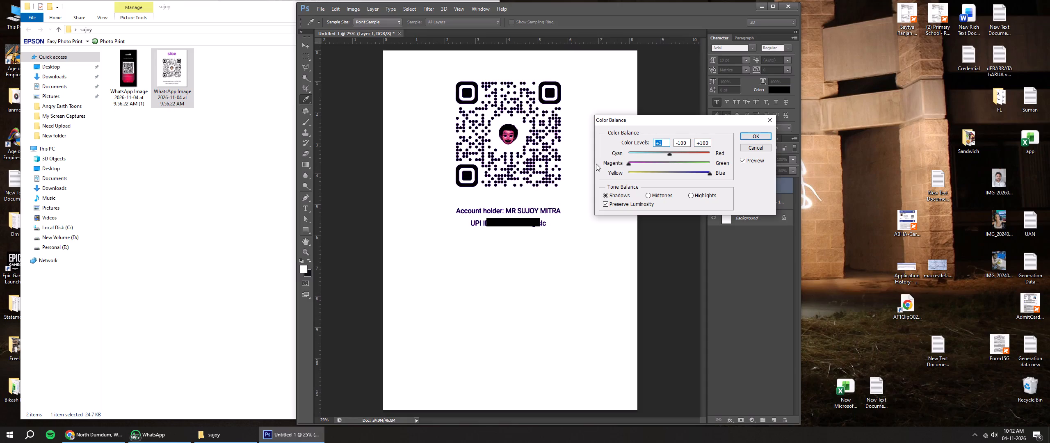
{"action": "left_click_drag", "start_coordinate": [596, 164], "coordinate": [589, 164]}
Set the Color Balance midtones to -100 magenta–green and +100 yellow–blue.
{"action": "left_click", "coordinate": [661, 196]}
{"action": "left_click_drag", "start_coordinate": [670, 163], "coordinate": [598, 160]}
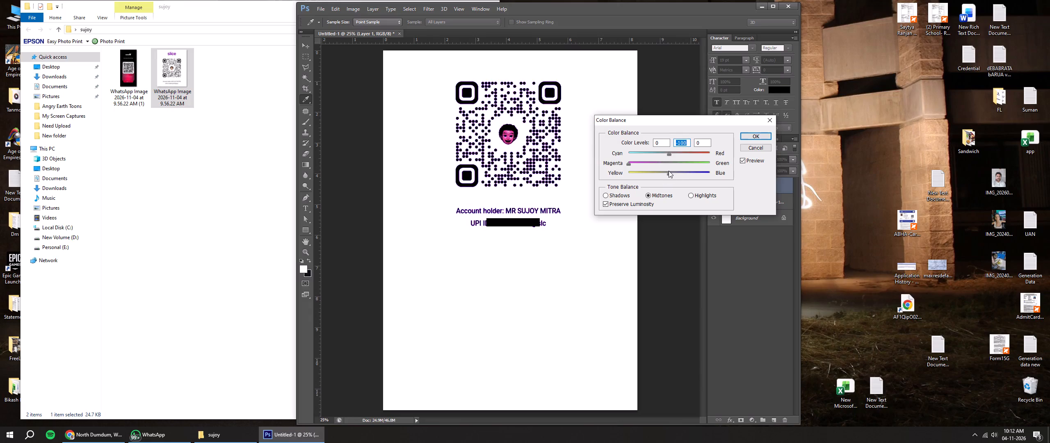
{"action": "left_click_drag", "start_coordinate": [669, 173], "coordinate": [732, 181]}
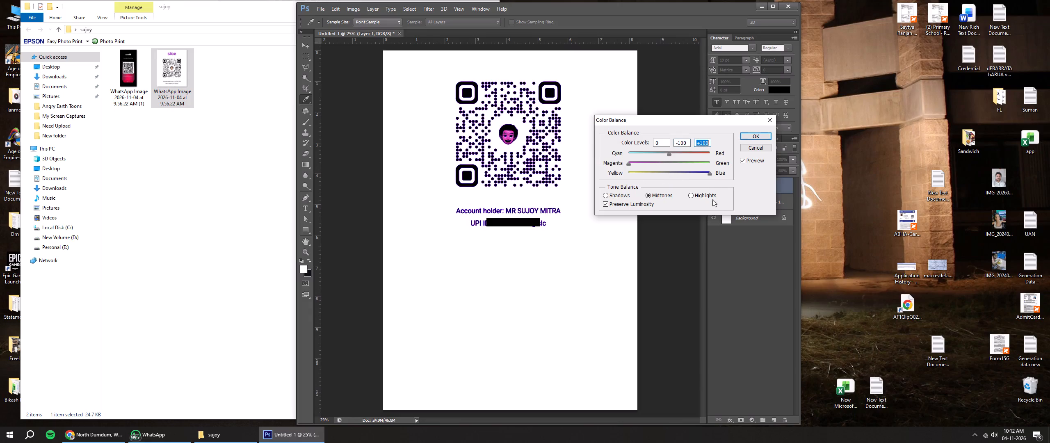
Set the Color Balance highlights to -100 magenta–green and +100 yellow–blue, and apply the adjustment to the QR code layer.
{"action": "left_click", "coordinate": [703, 197]}
{"action": "left_click_drag", "start_coordinate": [667, 172], "coordinate": [715, 177]}
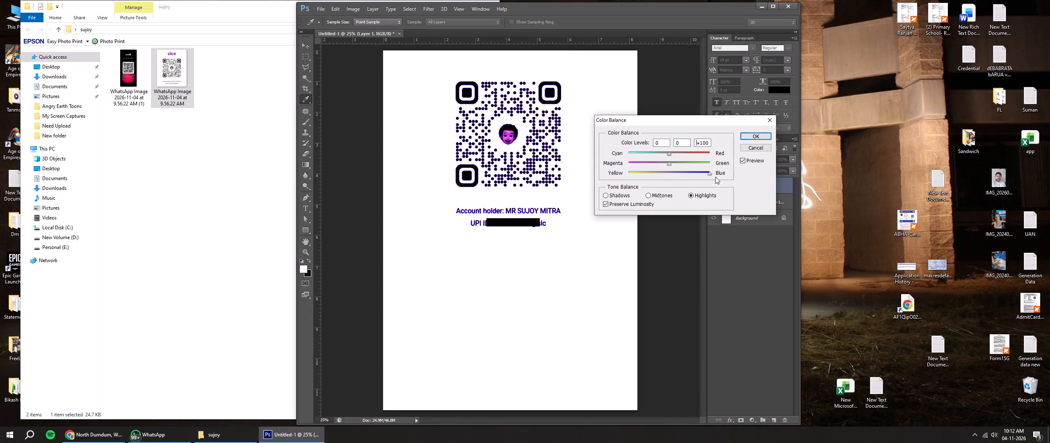
{"action": "left_click_drag", "start_coordinate": [715, 177], "coordinate": [714, 177]}
{"action": "left_click_drag", "start_coordinate": [669, 164], "coordinate": [613, 163]}
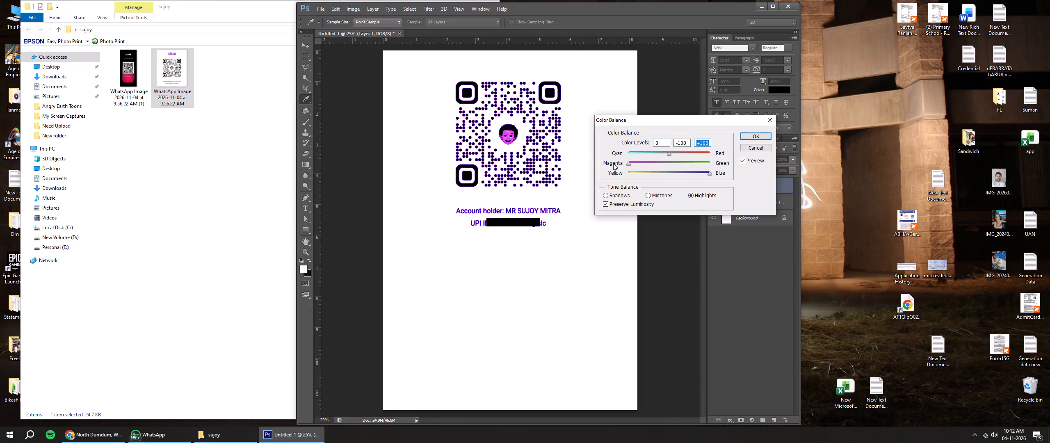
{"action": "left_click_drag", "start_coordinate": [613, 163], "coordinate": [629, 165]}
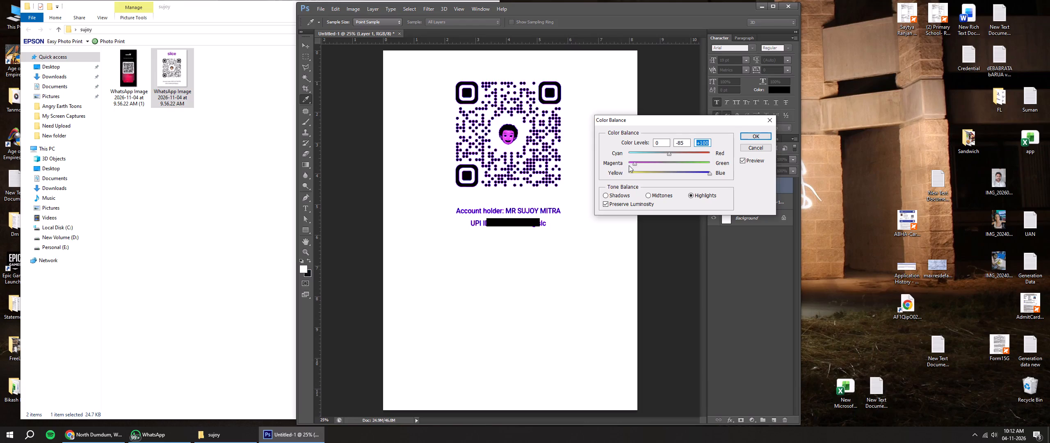
{"action": "left_click_drag", "start_coordinate": [629, 165], "coordinate": [621, 167]}
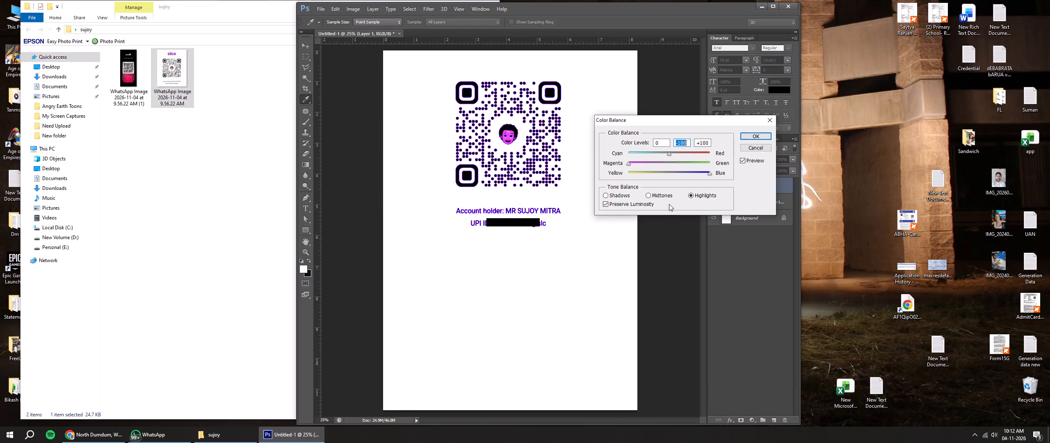
{"action": "left_click", "coordinate": [752, 137]}
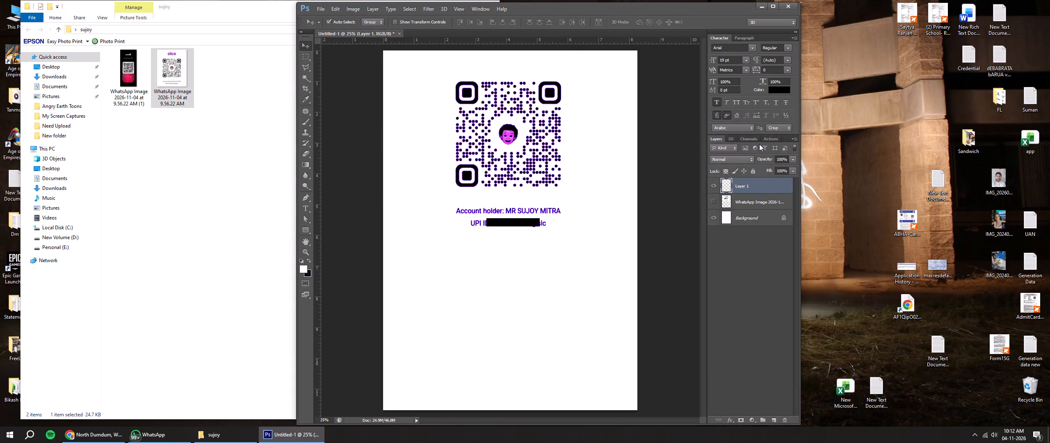
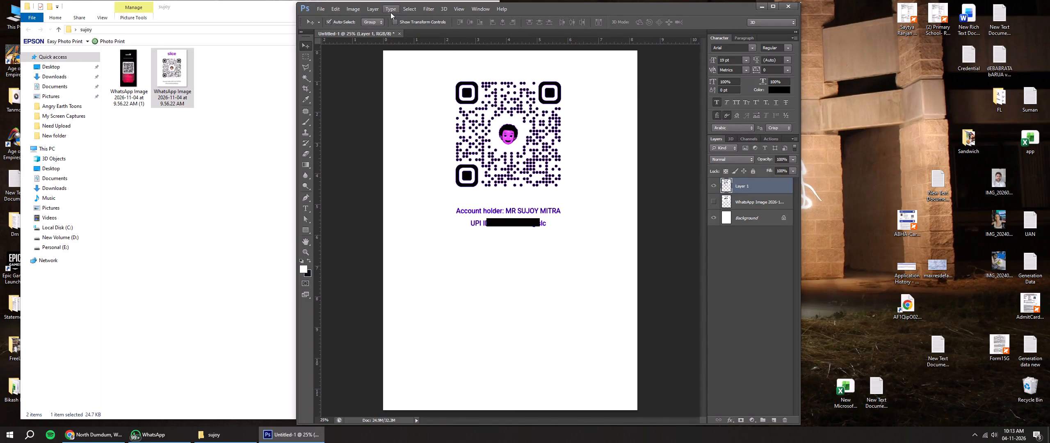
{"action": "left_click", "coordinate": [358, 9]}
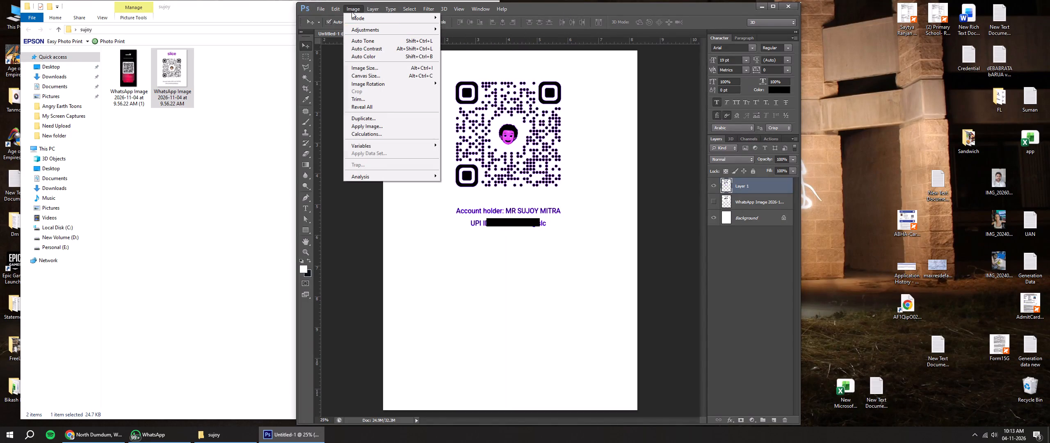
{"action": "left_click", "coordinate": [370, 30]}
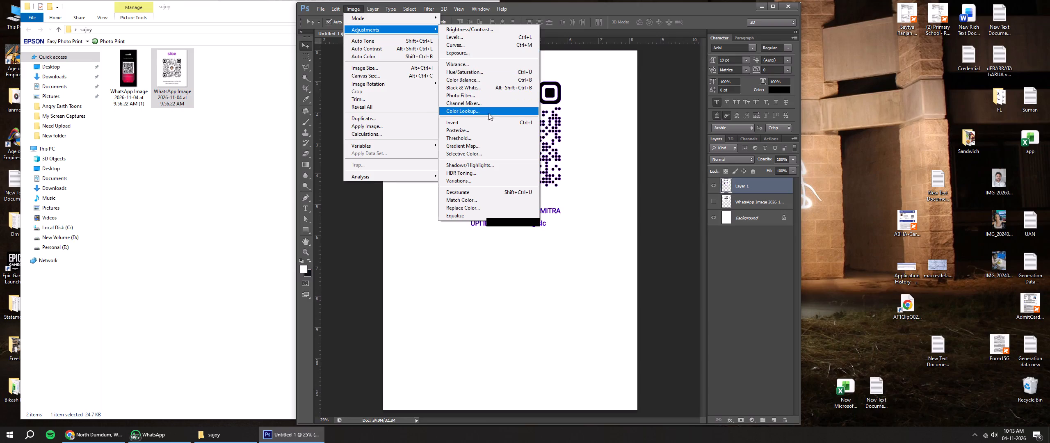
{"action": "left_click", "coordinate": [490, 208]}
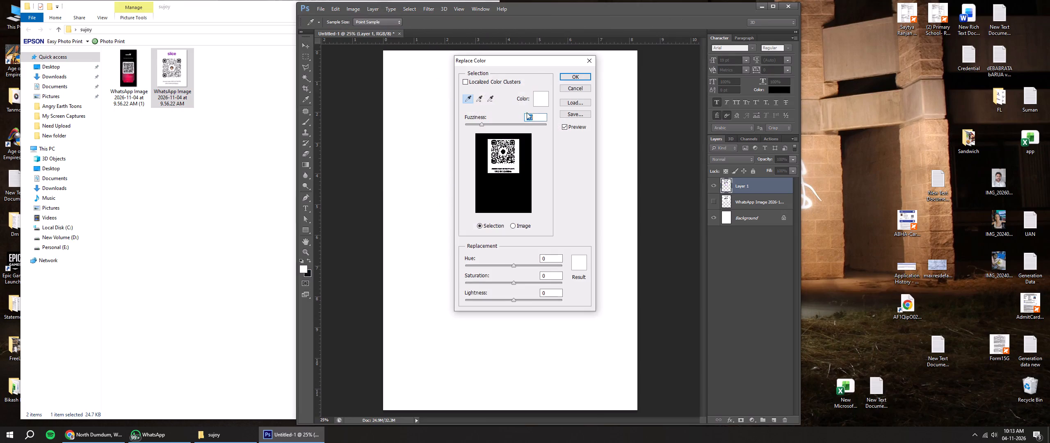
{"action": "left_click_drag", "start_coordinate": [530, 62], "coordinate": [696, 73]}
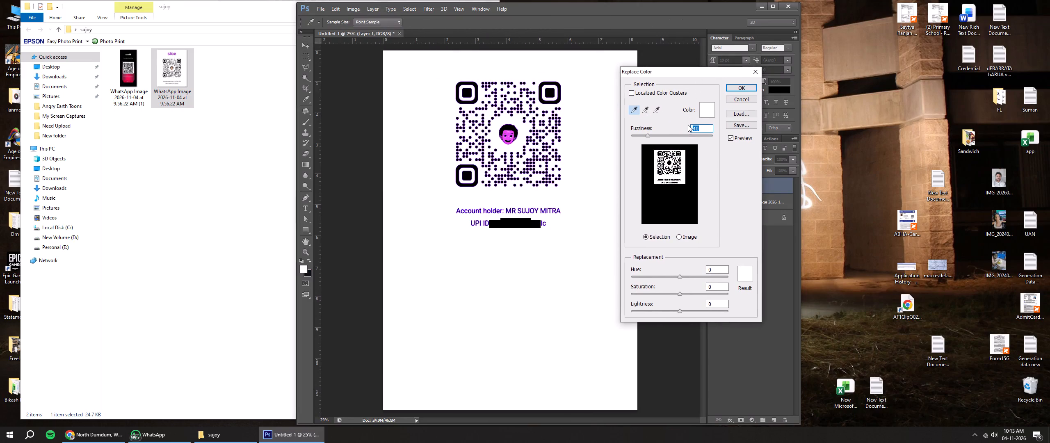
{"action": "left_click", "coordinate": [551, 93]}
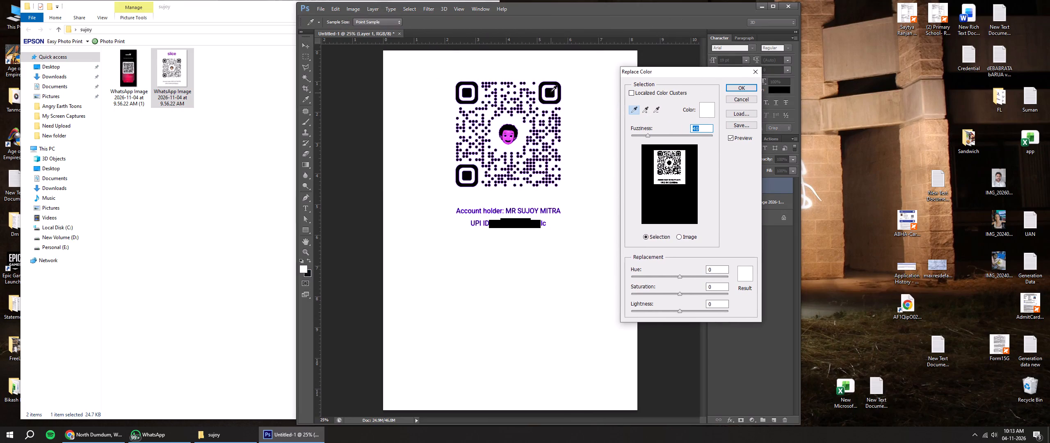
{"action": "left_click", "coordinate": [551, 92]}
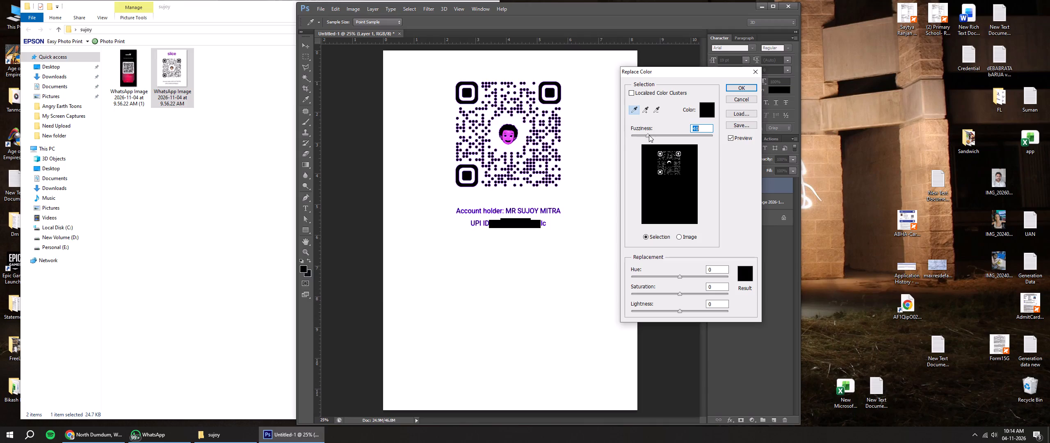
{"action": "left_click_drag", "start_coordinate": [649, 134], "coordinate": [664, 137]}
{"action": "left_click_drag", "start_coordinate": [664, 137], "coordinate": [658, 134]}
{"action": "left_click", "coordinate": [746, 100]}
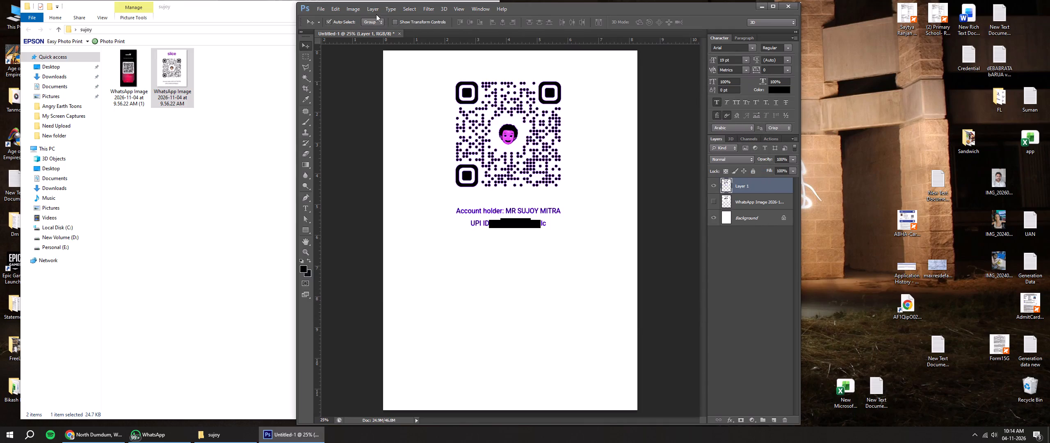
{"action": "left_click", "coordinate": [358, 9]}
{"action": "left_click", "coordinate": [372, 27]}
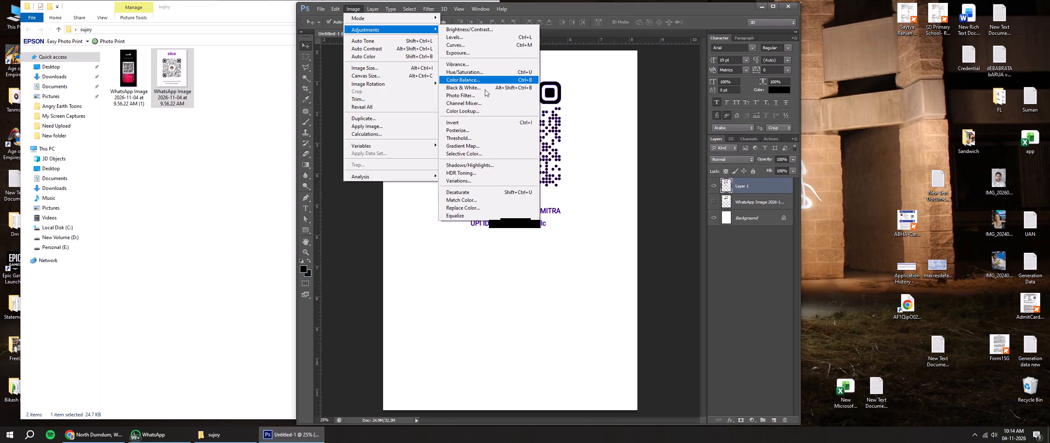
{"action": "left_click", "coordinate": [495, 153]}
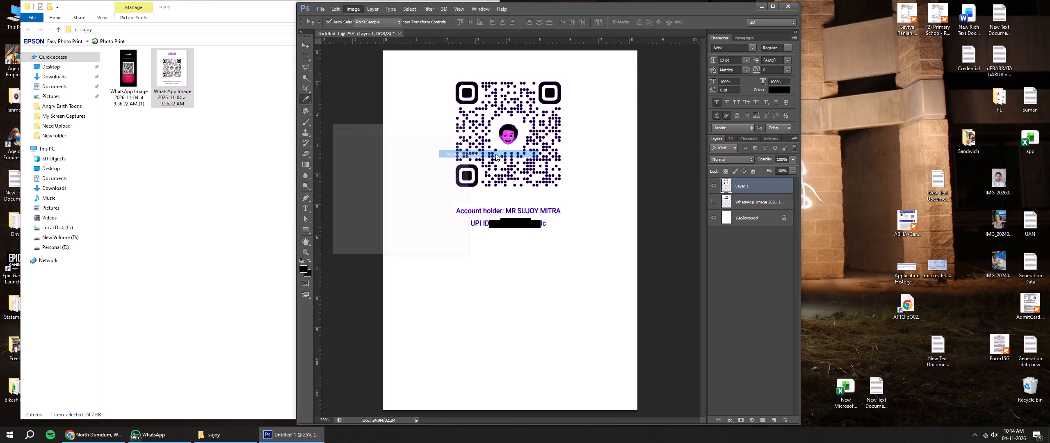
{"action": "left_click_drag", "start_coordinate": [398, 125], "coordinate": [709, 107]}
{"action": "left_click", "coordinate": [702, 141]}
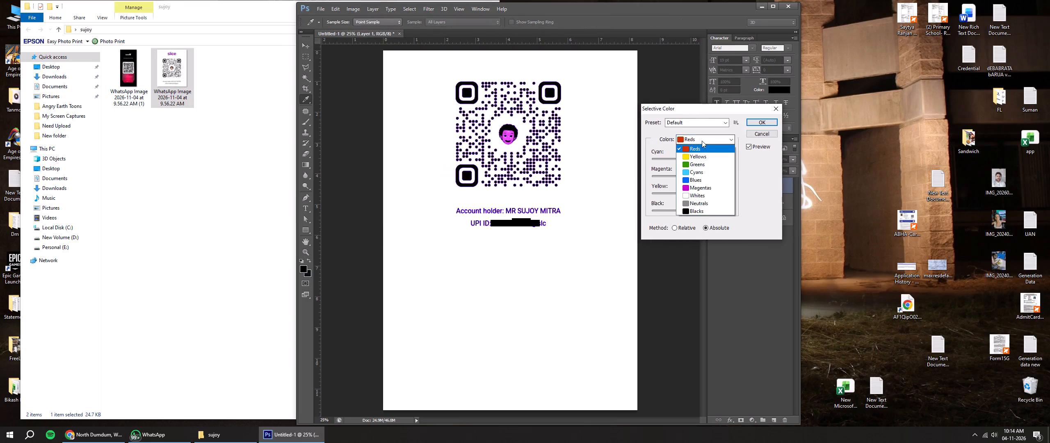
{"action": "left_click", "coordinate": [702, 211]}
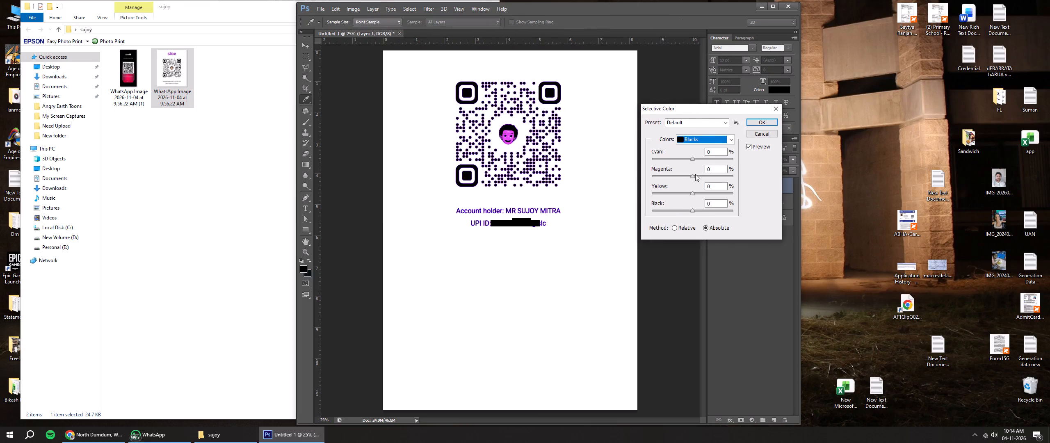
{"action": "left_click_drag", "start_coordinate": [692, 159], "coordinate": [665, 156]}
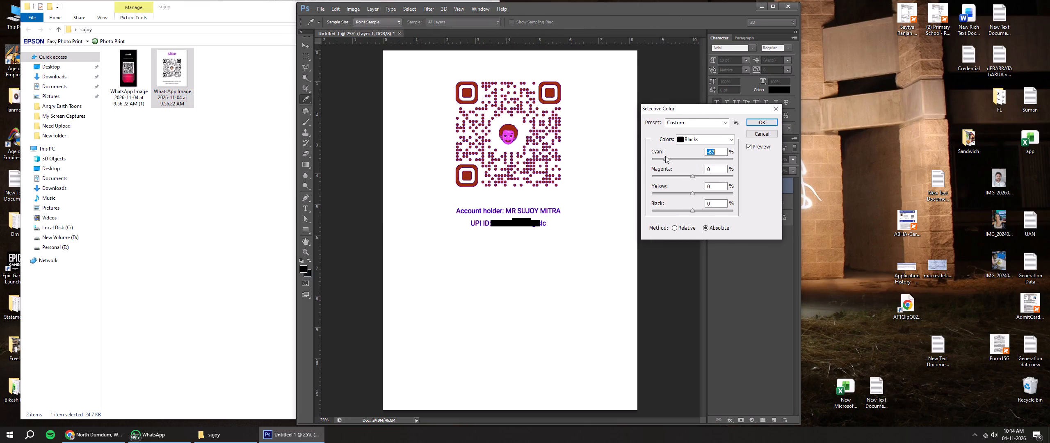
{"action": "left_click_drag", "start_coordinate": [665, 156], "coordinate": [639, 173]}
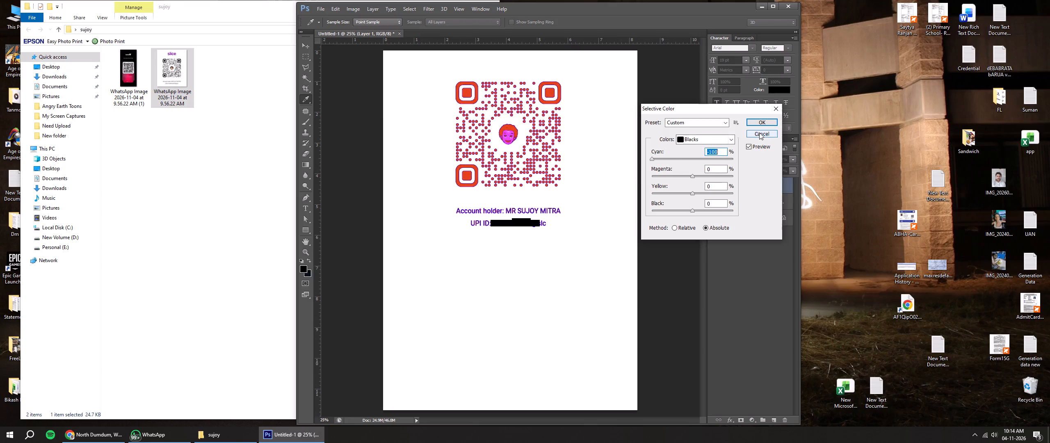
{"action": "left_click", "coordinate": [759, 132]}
Undo the Color Balance adjustment on the QR code layer.
{"action": "key", "text": "ctrl+alt+z"}
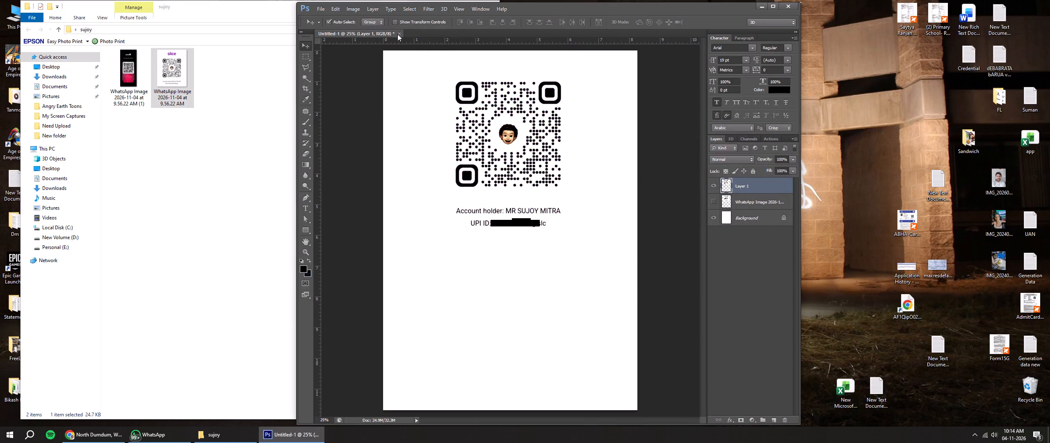
In Selective Color for the QR code layer, set the Blacks to -62% cyan and +43% magenta.
{"action": "left_click", "coordinate": [357, 10]}
{"action": "left_click", "coordinate": [368, 28]}
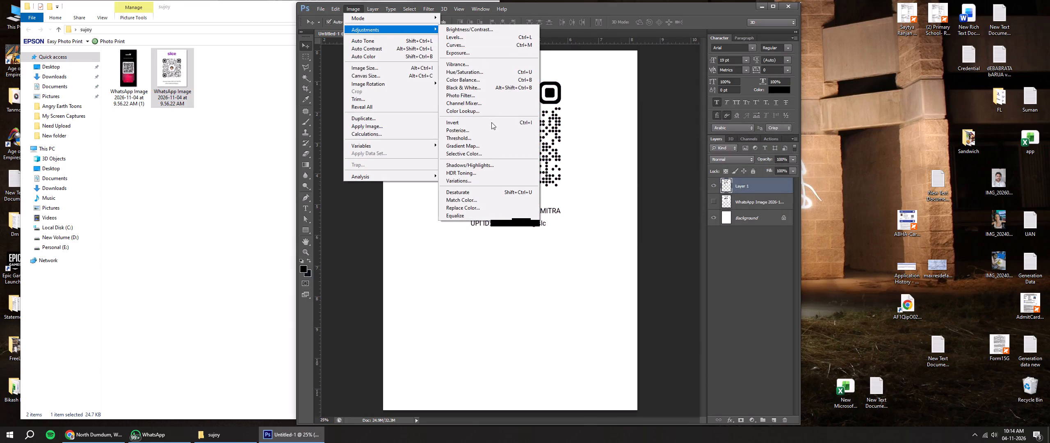
{"action": "left_click", "coordinate": [500, 151]}
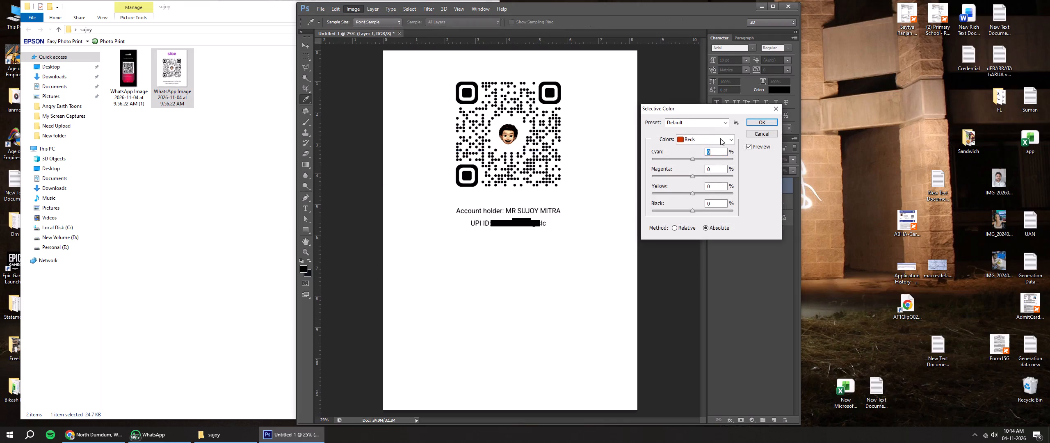
{"action": "left_click", "coordinate": [721, 137]}
{"action": "left_click", "coordinate": [700, 209]}
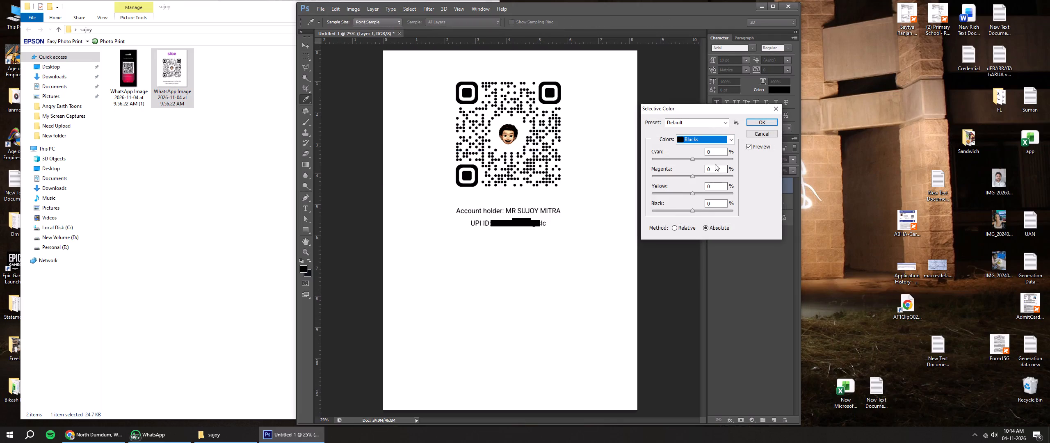
{"action": "left_click_drag", "start_coordinate": [693, 158], "coordinate": [661, 160]}
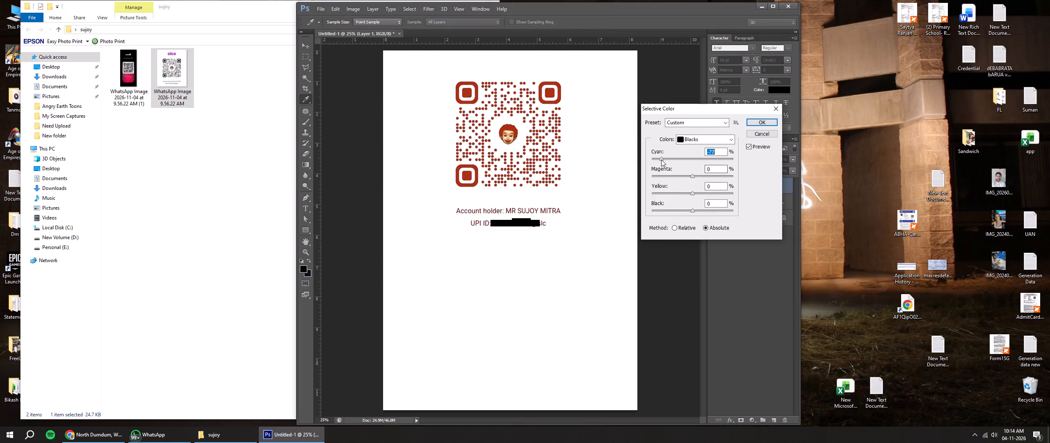
{"action": "left_click_drag", "start_coordinate": [661, 160], "coordinate": [665, 160]}
{"action": "left_click_drag", "start_coordinate": [665, 160], "coordinate": [667, 160]}
{"action": "left_click_drag", "start_coordinate": [692, 176], "coordinate": [662, 175]}
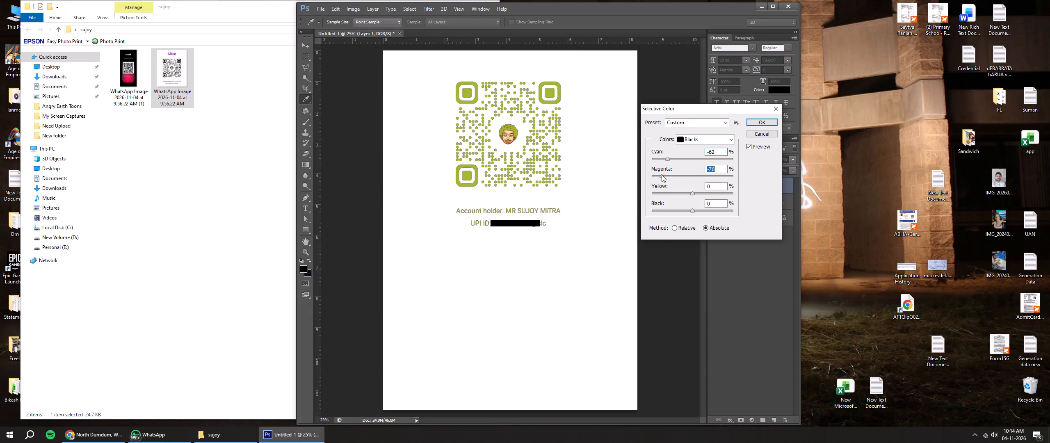
{"action": "left_click_drag", "start_coordinate": [662, 175], "coordinate": [710, 177]}
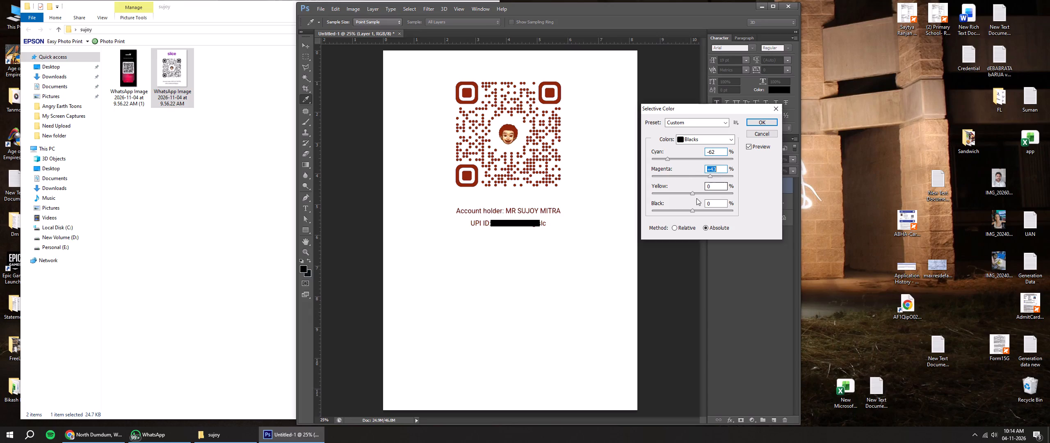
Set the Blacks to -75% yellow, raise their black level slightly, and apply the Selective Color adjustment.
{"action": "left_click_drag", "start_coordinate": [693, 192], "coordinate": [669, 194]}
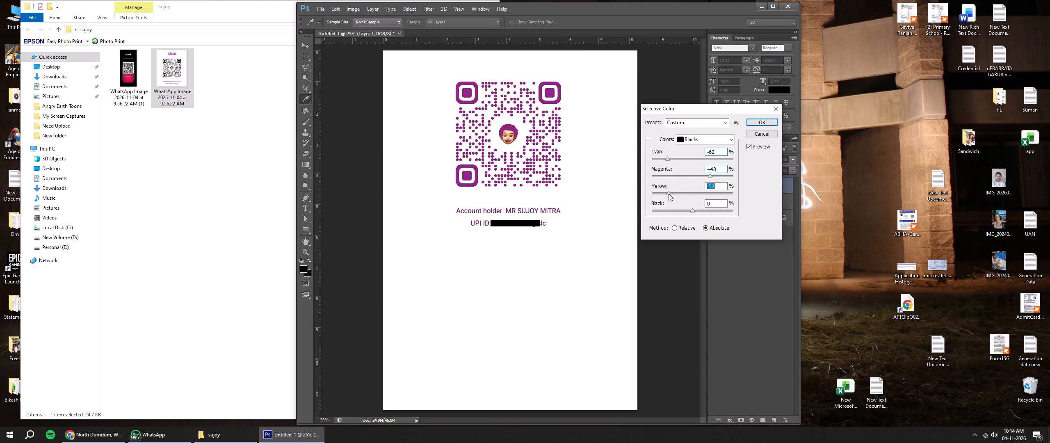
{"action": "left_click_drag", "start_coordinate": [669, 194], "coordinate": [657, 193]}
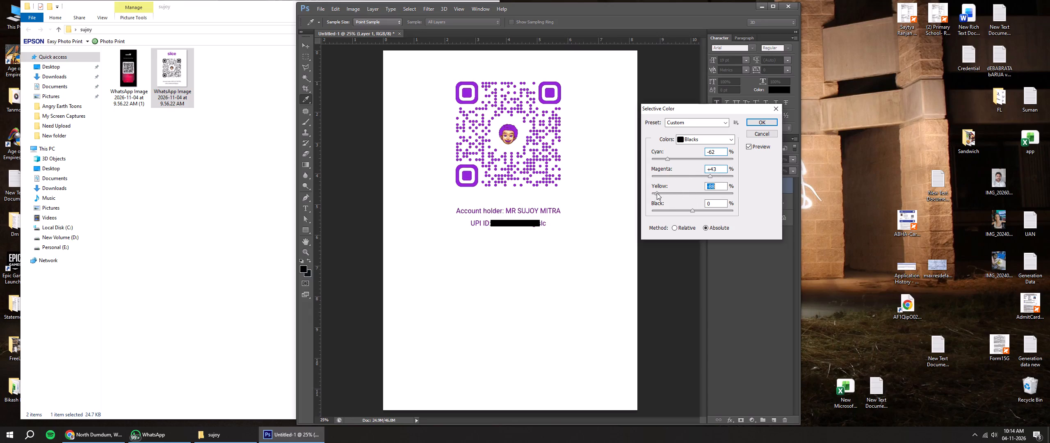
{"action": "left_click_drag", "start_coordinate": [657, 193], "coordinate": [662, 193]}
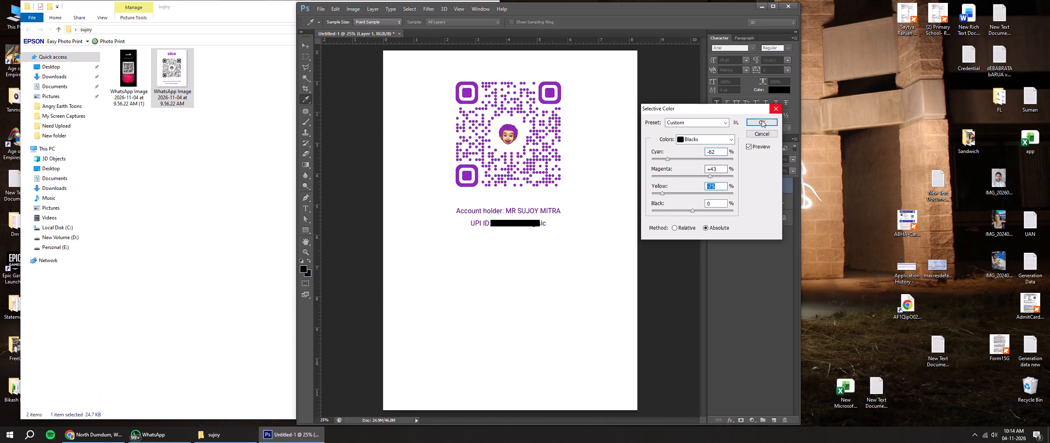
{"action": "left_click", "coordinate": [692, 210]}
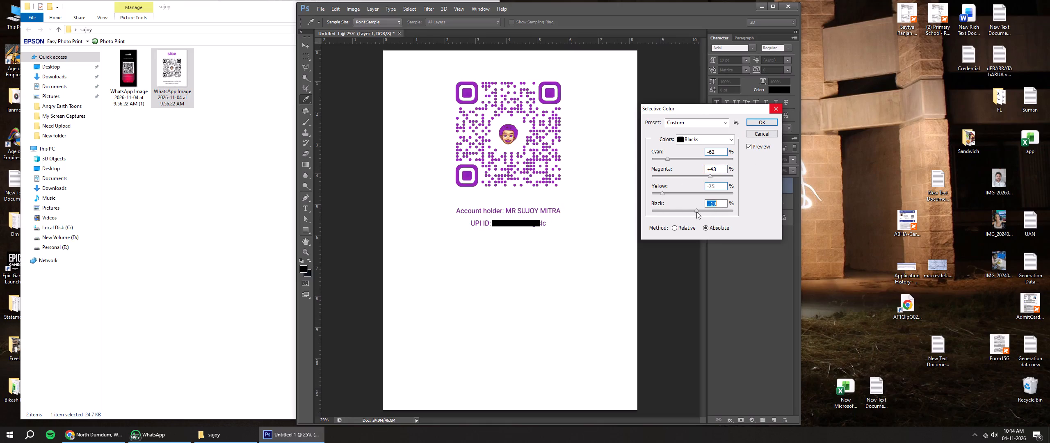
{"action": "left_click", "coordinate": [763, 118]}
{"action": "left_click", "coordinate": [765, 123]}
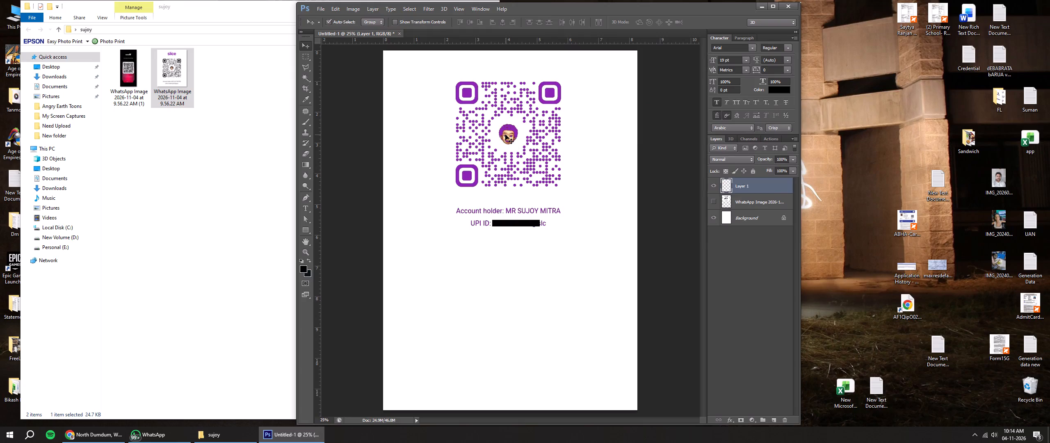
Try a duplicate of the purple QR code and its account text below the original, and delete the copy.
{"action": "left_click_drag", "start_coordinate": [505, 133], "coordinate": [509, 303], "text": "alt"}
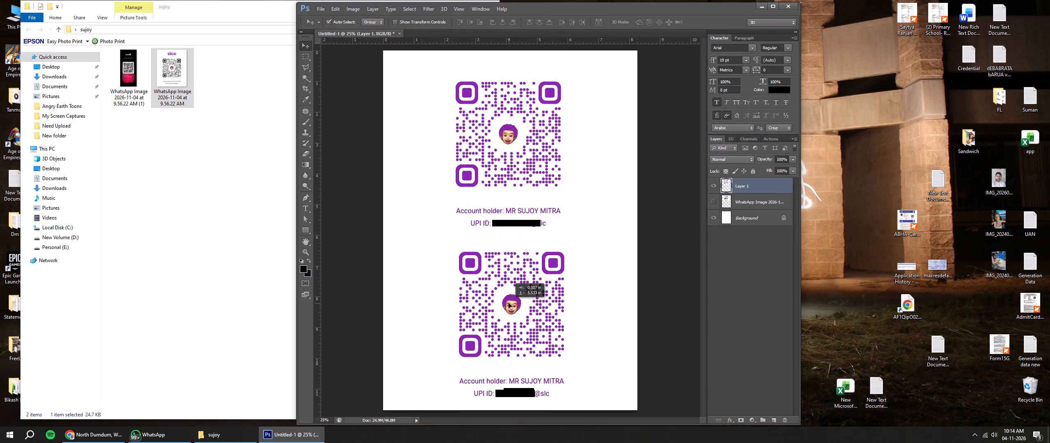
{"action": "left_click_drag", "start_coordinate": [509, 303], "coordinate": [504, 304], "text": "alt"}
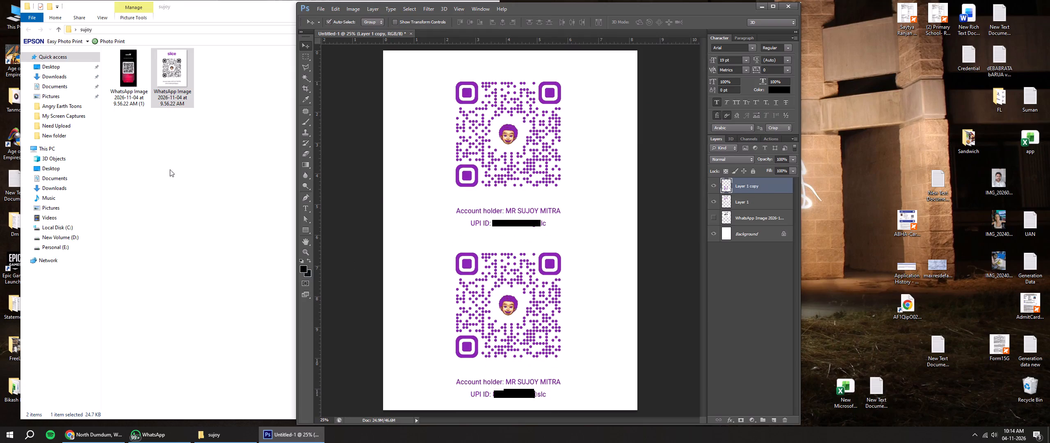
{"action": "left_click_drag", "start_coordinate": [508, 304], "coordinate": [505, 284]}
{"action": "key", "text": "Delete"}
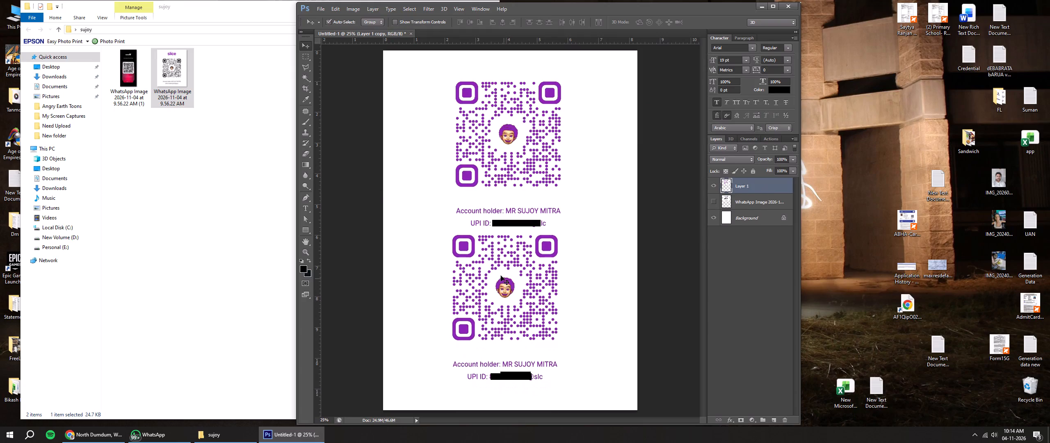
Place the Kotak WhatsApp image from the "sujoy" folder on the A4 page at its fitted size and shift it slightly down and left.
{"action": "left_click", "coordinate": [135, 72]}
{"action": "left_click_drag", "start_coordinate": [127, 71], "coordinate": [522, 260]}
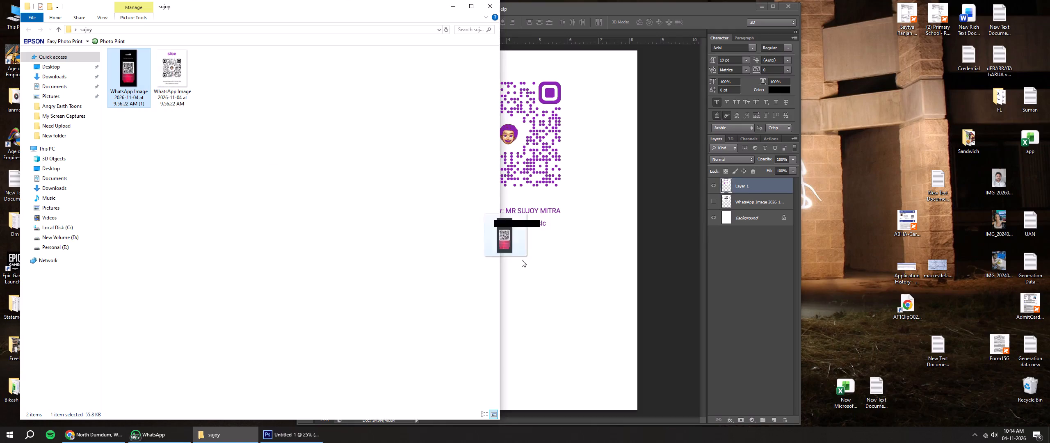
{"action": "left_click_drag", "start_coordinate": [522, 260], "coordinate": [569, 283]}
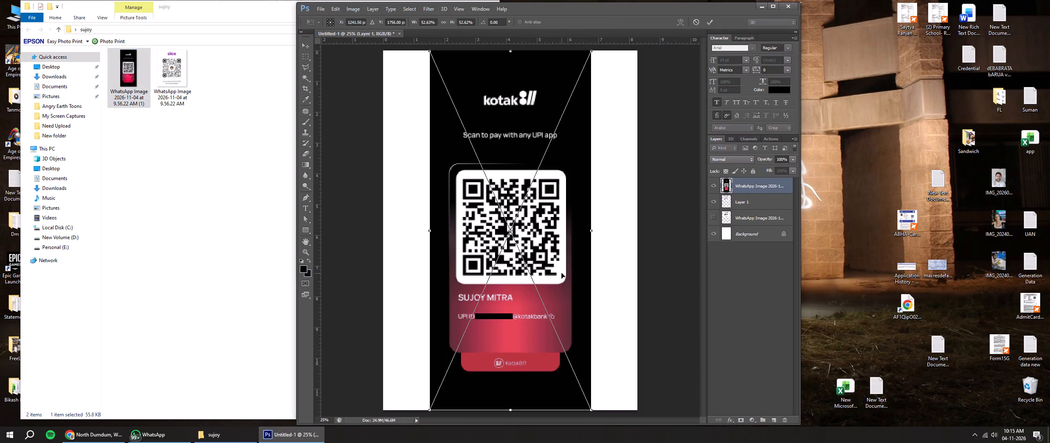
{"action": "key", "text": "Return"}
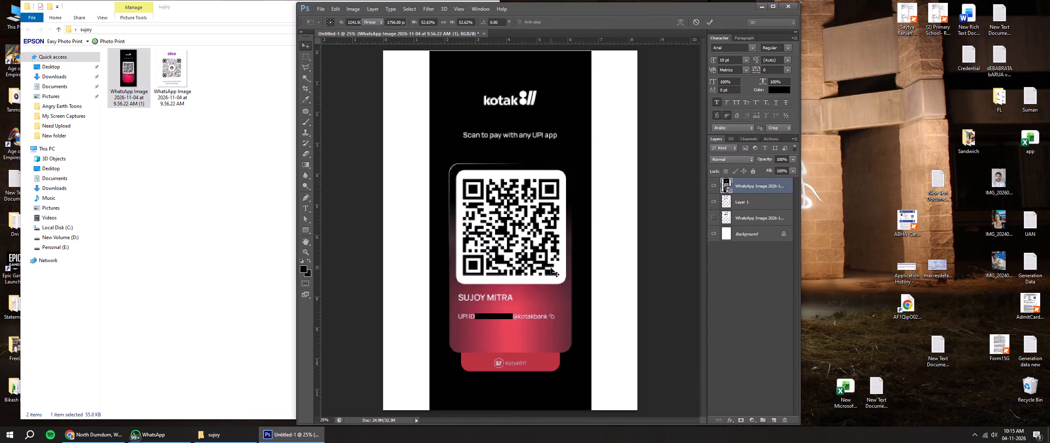
{"action": "left_click_drag", "start_coordinate": [526, 282], "coordinate": [518, 287]}
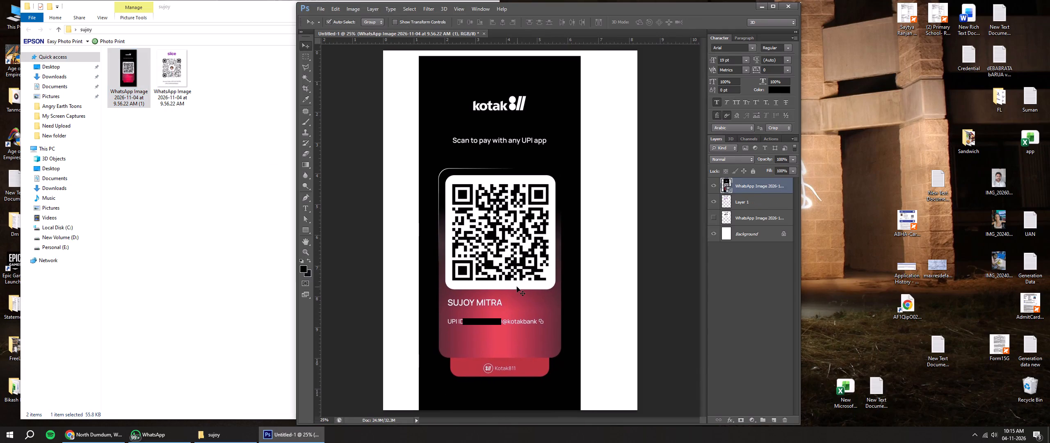
Marquee-select the Kotak QR code with its name and UPI ID, about 3.7 by 5.2 in, and copy it onto a new layer.
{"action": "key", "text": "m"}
{"action": "left_click_drag", "start_coordinate": [438, 165], "coordinate": [490, 274]}
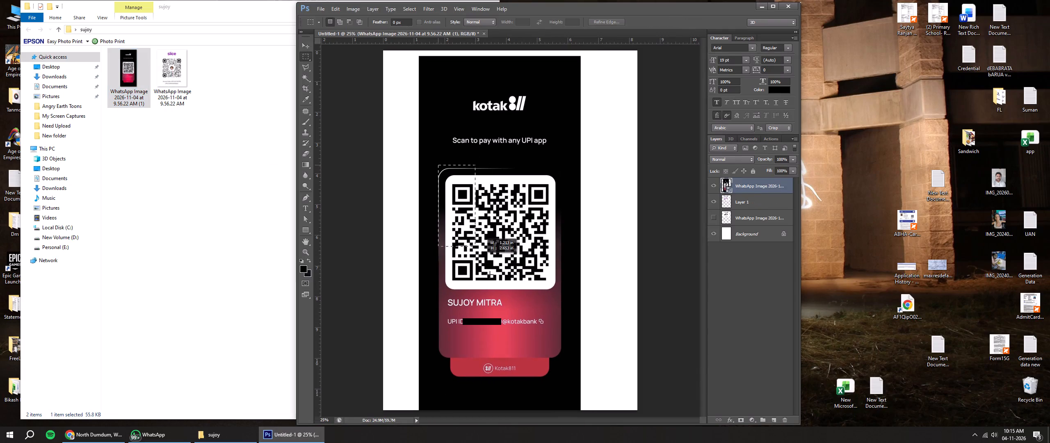
{"action": "left_click_drag", "start_coordinate": [490, 274], "coordinate": [553, 357]}
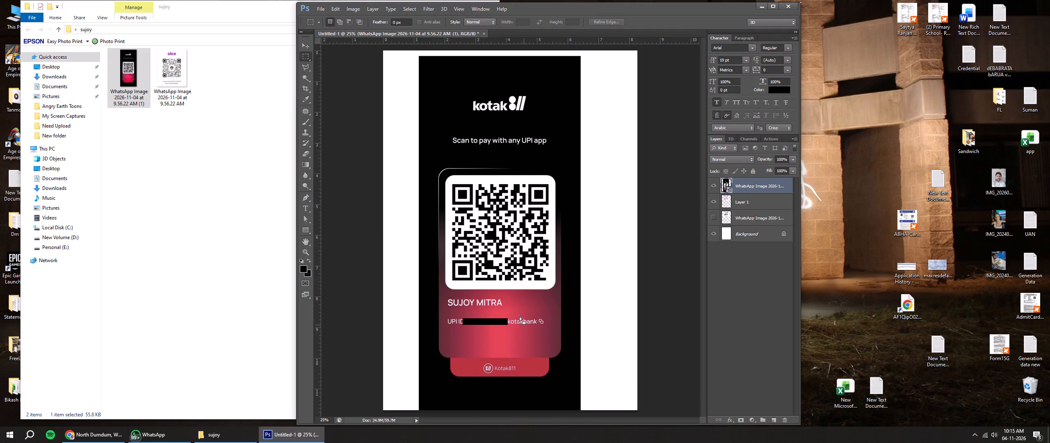
{"action": "left_click", "coordinate": [503, 276]}
{"action": "left_click", "coordinate": [445, 177]}
{"action": "left_click_drag", "start_coordinate": [443, 173], "coordinate": [554, 335]}
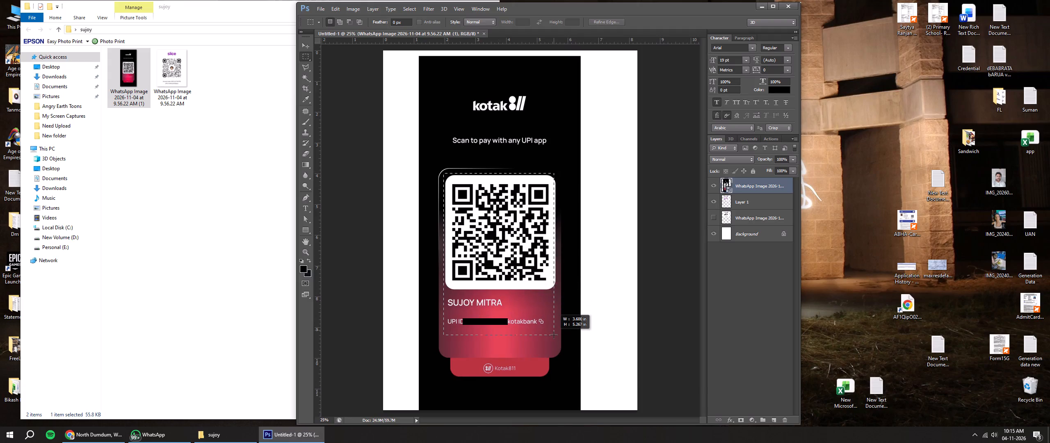
{"action": "left_click_drag", "start_coordinate": [554, 335], "coordinate": [557, 336]}
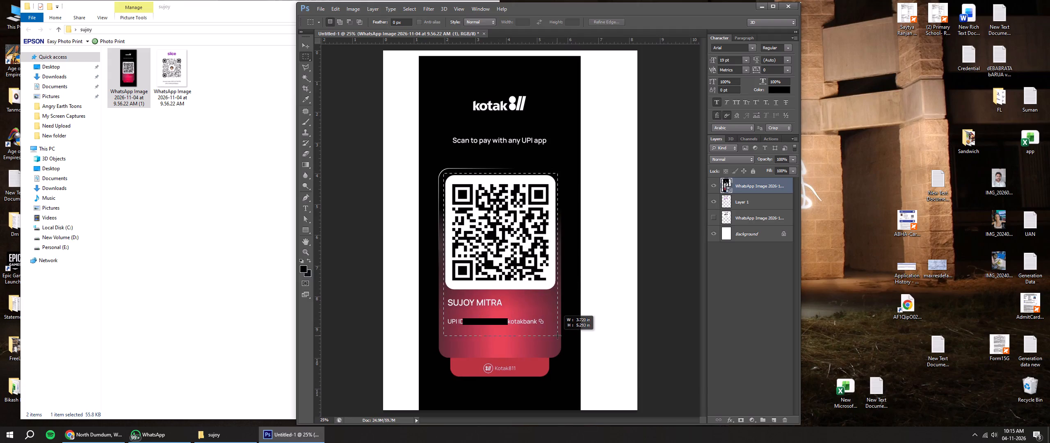
{"action": "left_click_drag", "start_coordinate": [557, 336], "coordinate": [557, 332]}
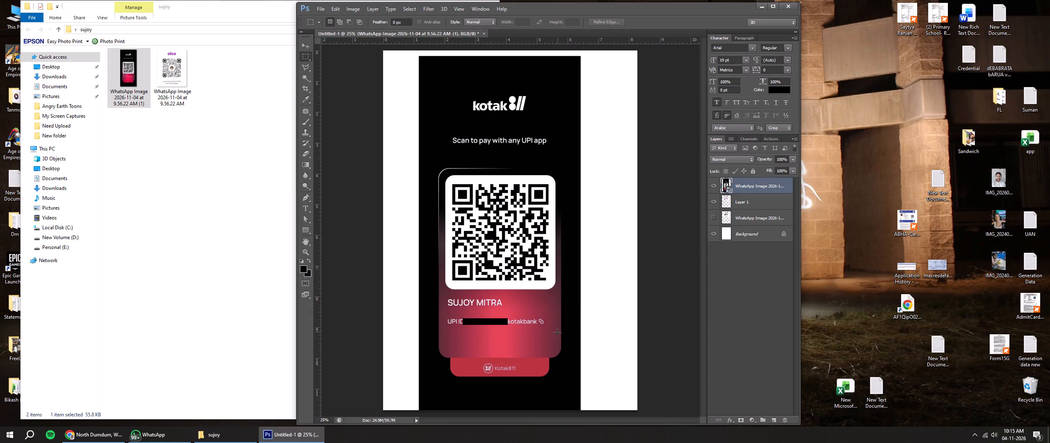
{"action": "key", "text": "ctrl+c"}
{"action": "key", "text": "ctrl+v"}
Move the pasted Kotak QR code piece leftward on the page.
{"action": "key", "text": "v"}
{"action": "left_click_drag", "start_coordinate": [520, 269], "coordinate": [462, 267]}
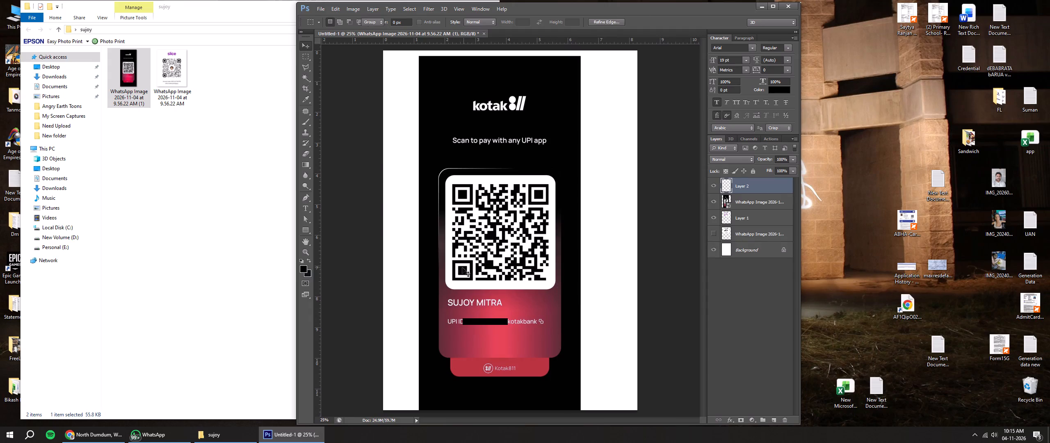
Separate the copied Kotak QR card from the full Kotak screenshot and delete the screenshot layer.
{"action": "left_click_drag", "start_coordinate": [462, 267], "coordinate": [448, 272]}
{"action": "left_click_drag", "start_coordinate": [509, 192], "coordinate": [566, 209]}
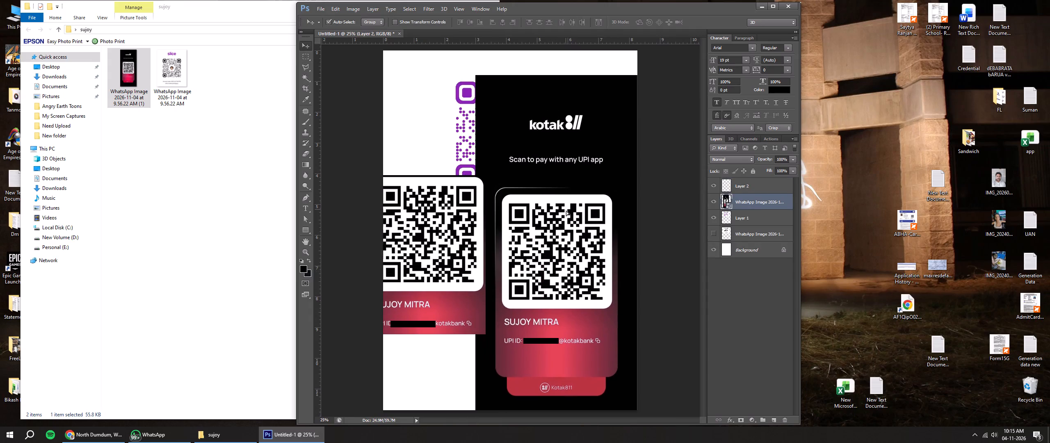
{"action": "key", "text": "Delete"}
Position the Kotak QR card beneath the purple QR code's account details, roughly aligned with that code.
{"action": "left_click_drag", "start_coordinate": [439, 230], "coordinate": [534, 289]}
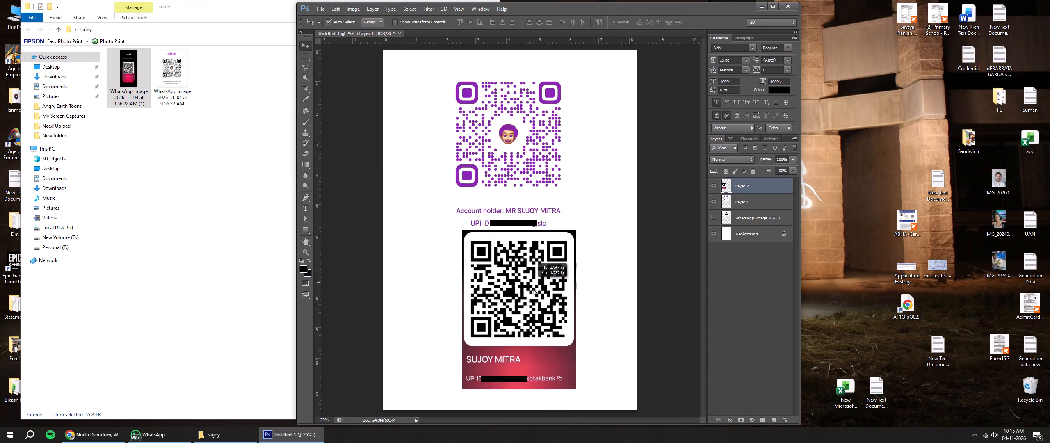
{"action": "left_click_drag", "start_coordinate": [534, 289], "coordinate": [517, 298]}
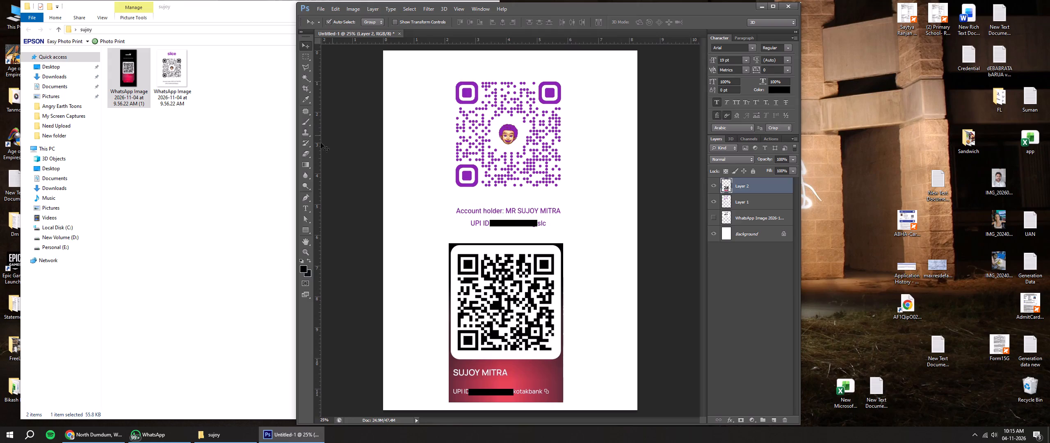
{"action": "left_click_drag", "start_coordinate": [496, 306], "coordinate": [496, 298]}
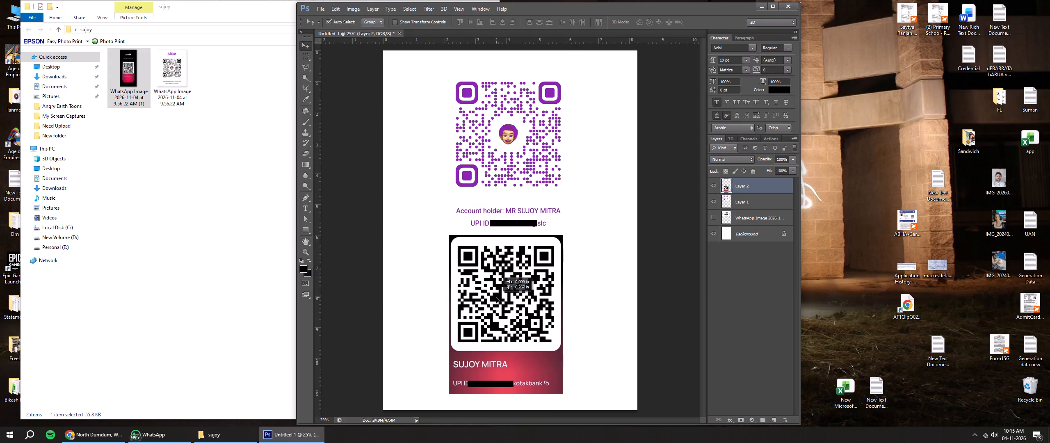
{"action": "left_click_drag", "start_coordinate": [496, 298], "coordinate": [498, 301]}
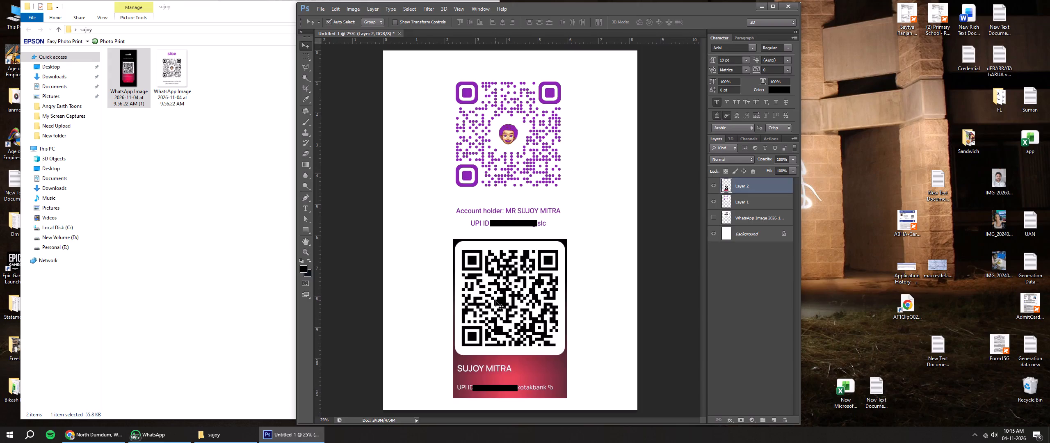
{"action": "left_click_drag", "start_coordinate": [507, 299], "coordinate": [502, 300]}
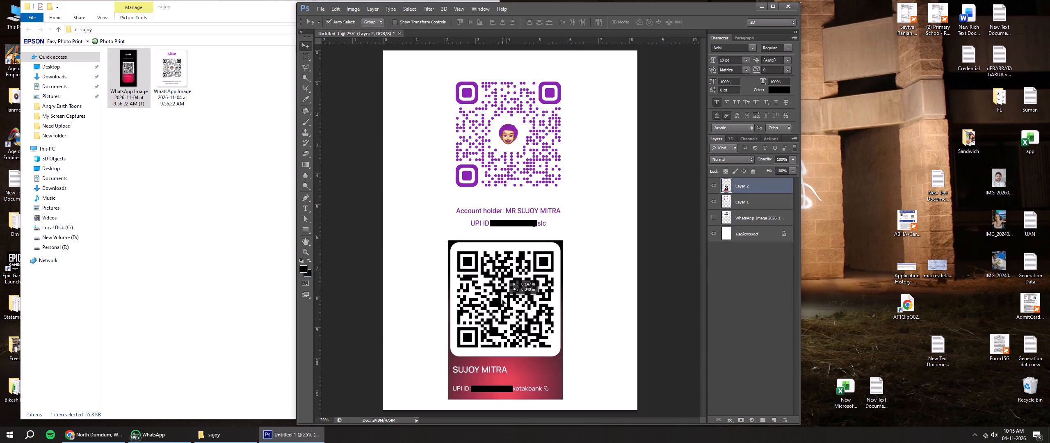
{"action": "left_click_drag", "start_coordinate": [502, 300], "coordinate": [503, 303]}
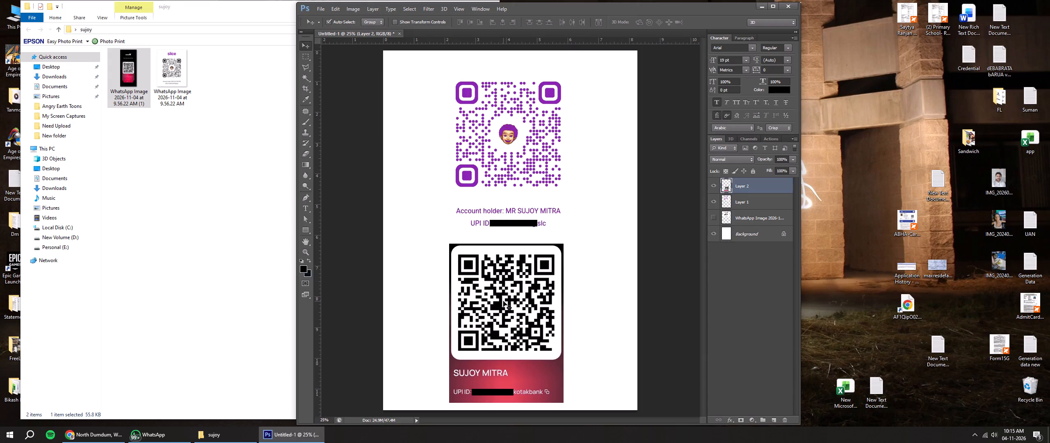
{"action": "left_click", "coordinate": [505, 301]}
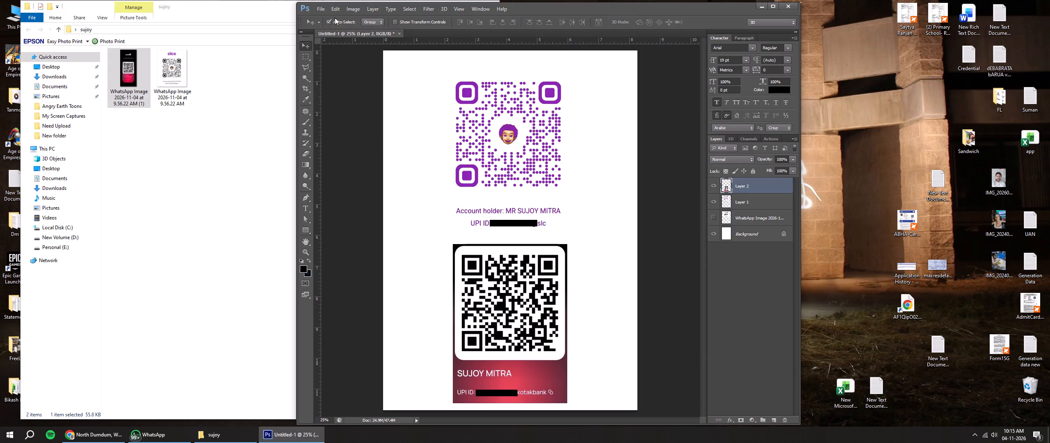
In Selective Color for the Kotak QR card layer, set the Blacks to -49% magenta and -100% yellow.
{"action": "left_click", "coordinate": [348, 7]}
{"action": "left_click", "coordinate": [382, 30]}
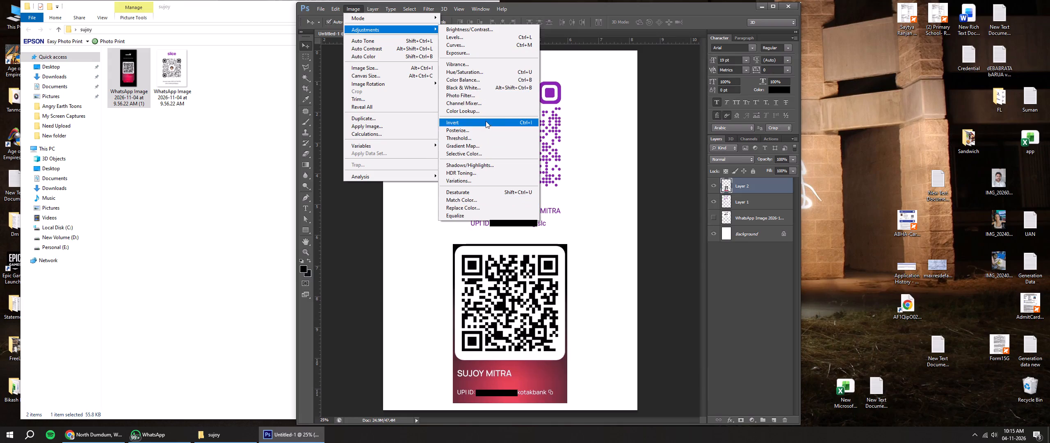
{"action": "left_click", "coordinate": [492, 153]}
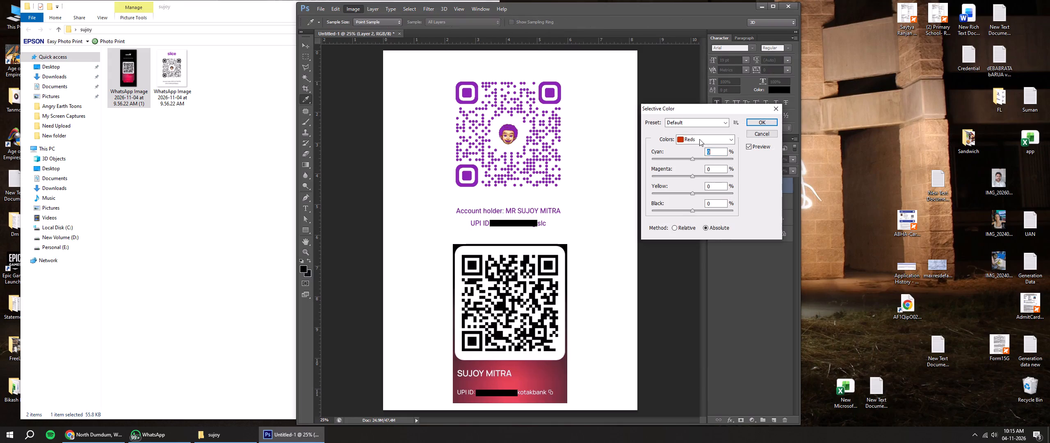
{"action": "left_click", "coordinate": [701, 139]}
{"action": "left_click", "coordinate": [689, 211]}
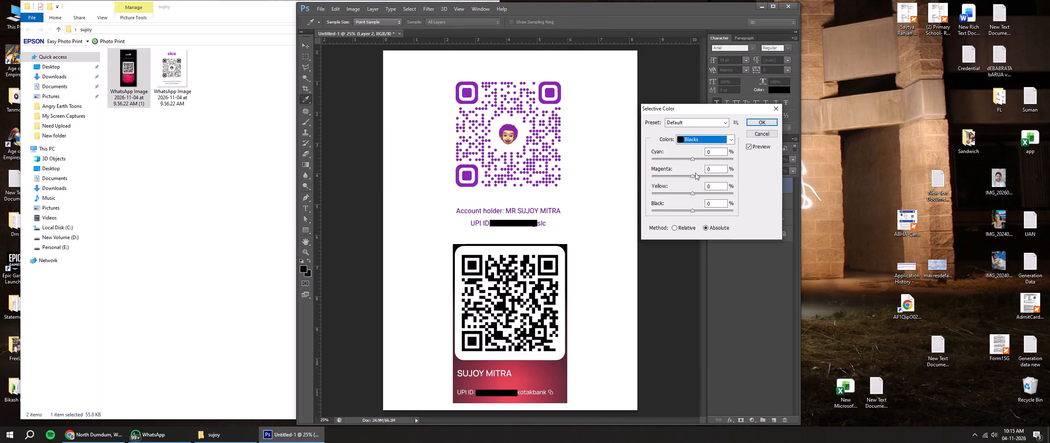
{"action": "left_click_drag", "start_coordinate": [693, 176], "coordinate": [666, 178]}
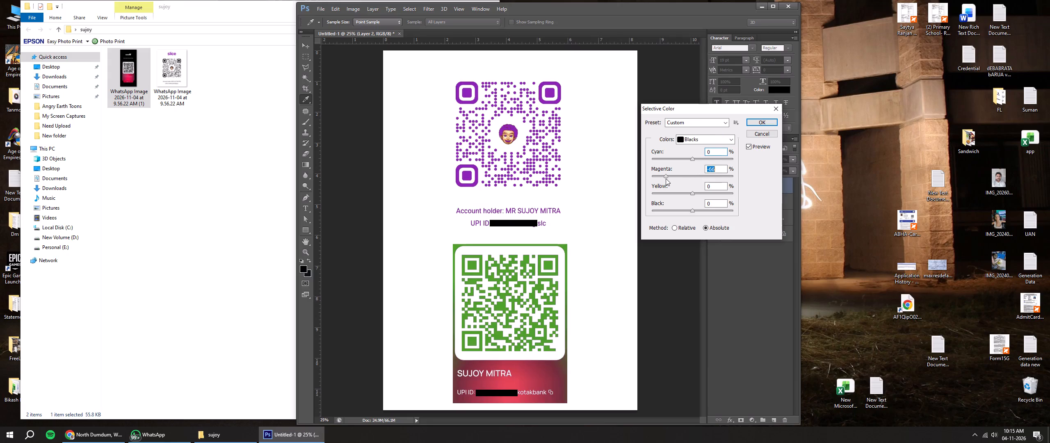
{"action": "left_click_drag", "start_coordinate": [666, 178], "coordinate": [678, 185]}
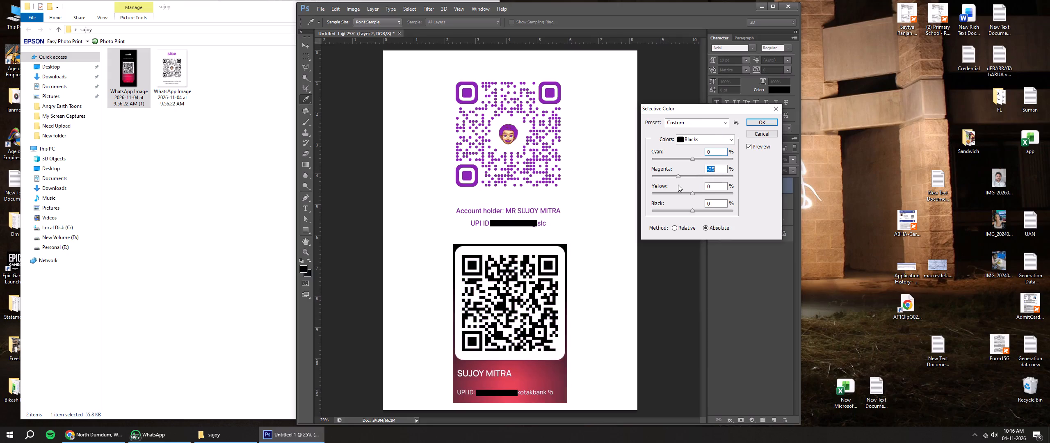
{"action": "left_click_drag", "start_coordinate": [678, 185], "coordinate": [672, 186]}
{"action": "left_click_drag", "start_coordinate": [692, 193], "coordinate": [655, 202]}
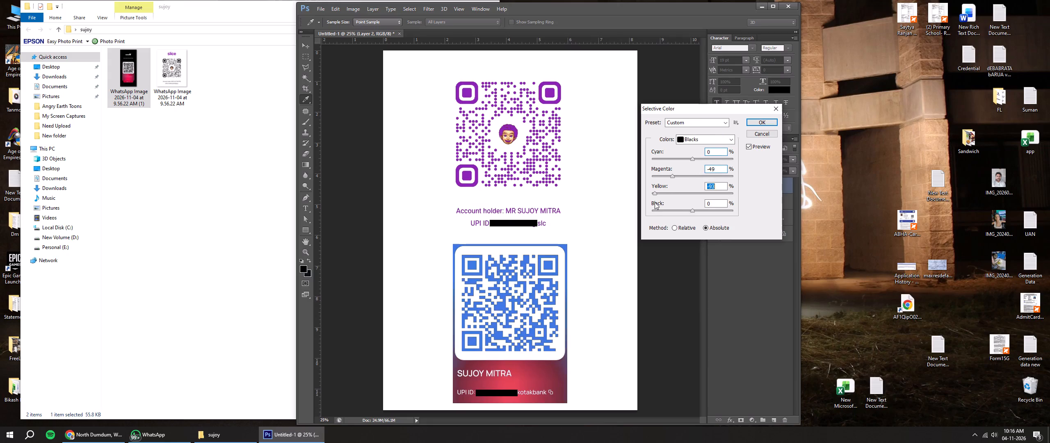
{"action": "left_click_drag", "start_coordinate": [655, 202], "coordinate": [651, 203]}
Set the Blacks to +73% black and about -80% cyan, and apply the Selective Color adjustment to the Kotak card.
{"action": "left_click_drag", "start_coordinate": [694, 210], "coordinate": [725, 210]}
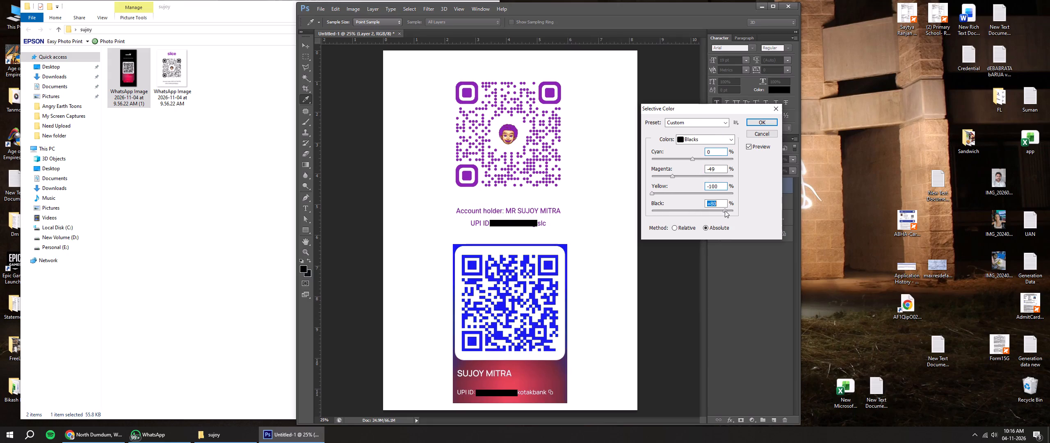
{"action": "left_click_drag", "start_coordinate": [725, 210], "coordinate": [722, 211]}
{"action": "left_click_drag", "start_coordinate": [692, 160], "coordinate": [646, 164]}
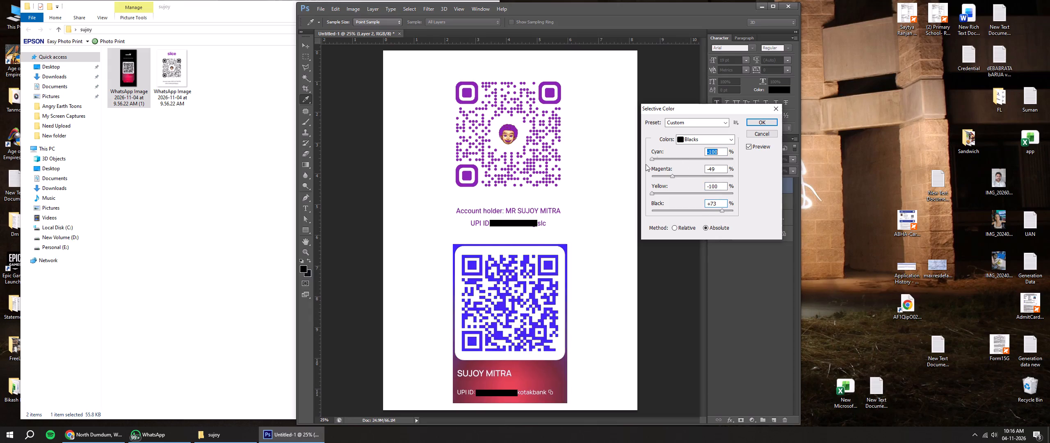
{"action": "left_click_drag", "start_coordinate": [646, 164], "coordinate": [660, 164]}
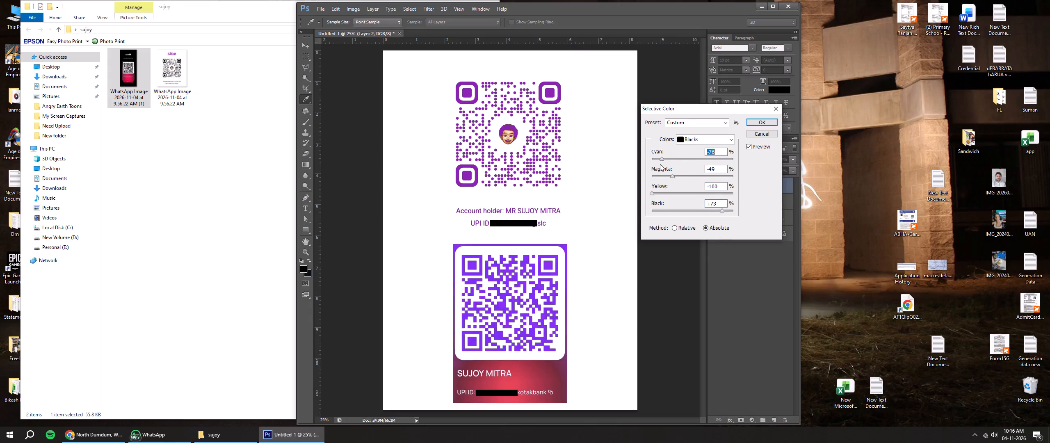
{"action": "left_click_drag", "start_coordinate": [660, 164], "coordinate": [659, 164]}
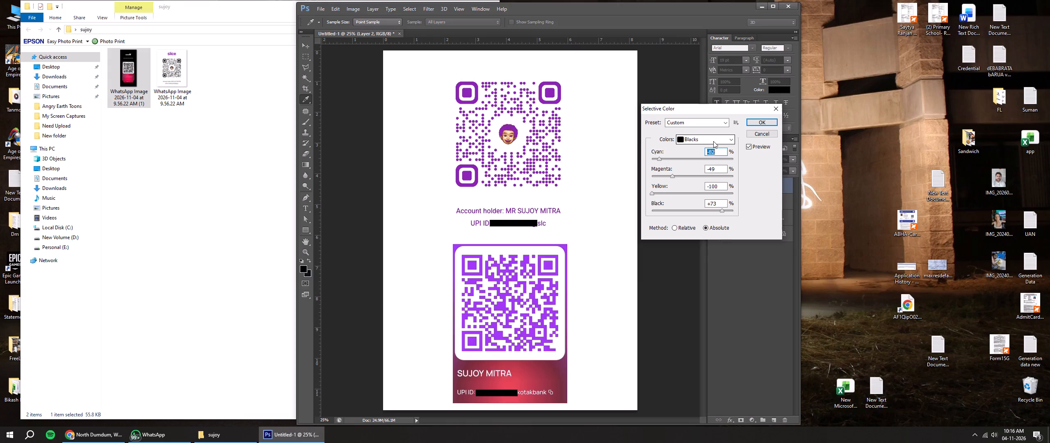
{"action": "left_click", "coordinate": [766, 123]}
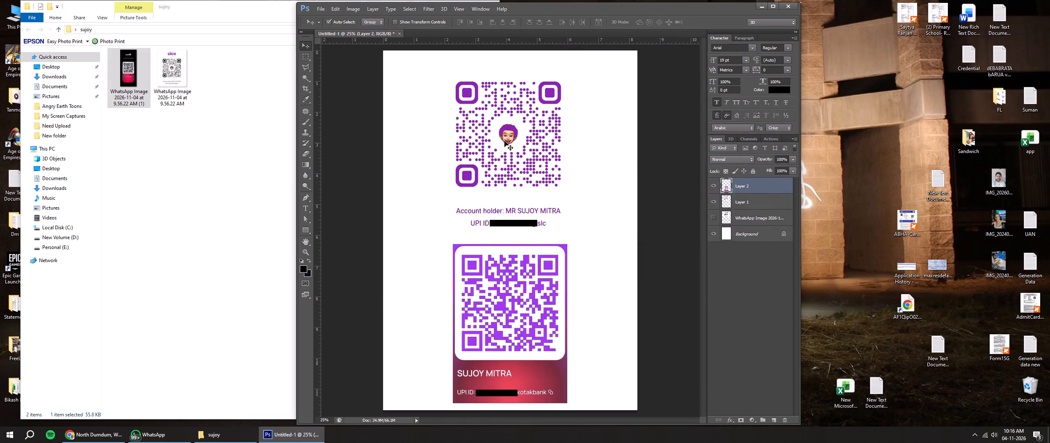
Move the upper purple QR code and the Kotak card slightly up the page.
{"action": "left_click_drag", "start_coordinate": [505, 136], "coordinate": [507, 128]}
{"action": "left_click_drag", "start_coordinate": [516, 272], "coordinate": [514, 266]}
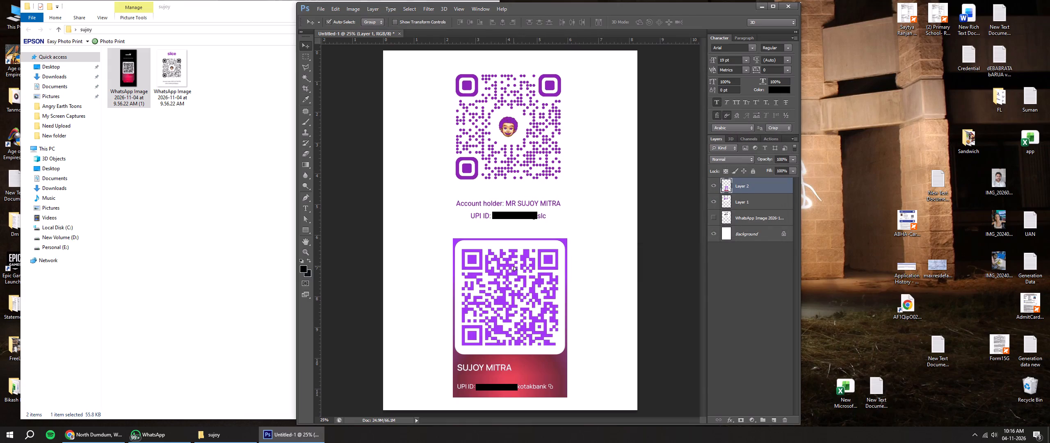
{"action": "left_click_drag", "start_coordinate": [514, 266], "coordinate": [514, 266]}
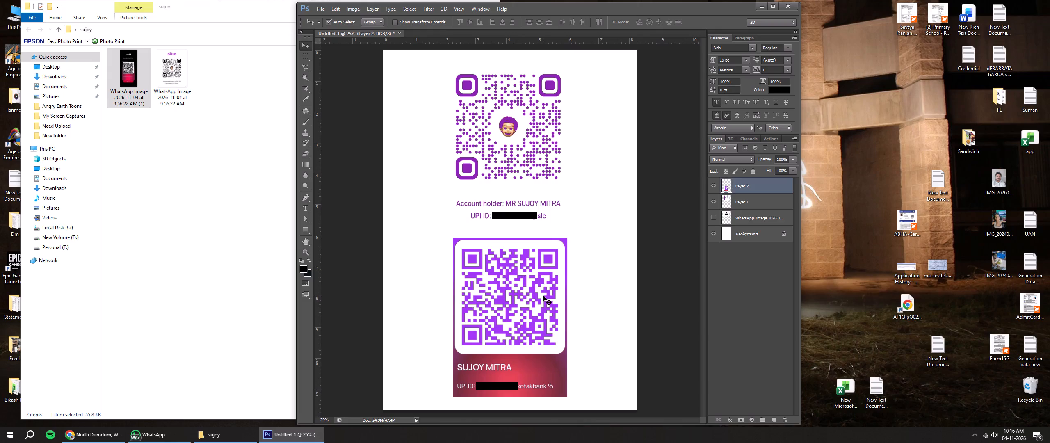
Scale the Kotak QR card down proportionally about its centre to about 95%.
{"action": "key", "text": "ctrl+t"}
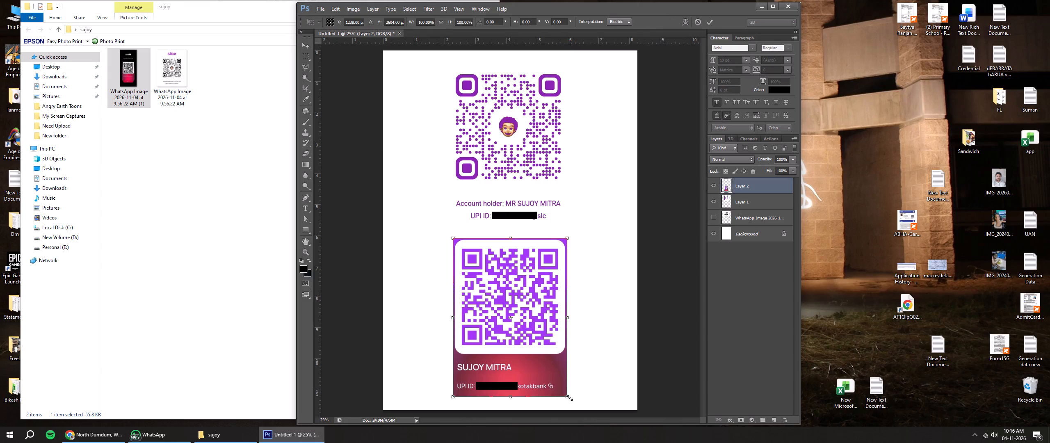
{"action": "left_click_drag", "start_coordinate": [567, 400], "coordinate": [562, 397], "text": "alt+shift"}
{"action": "key", "text": "Return"}
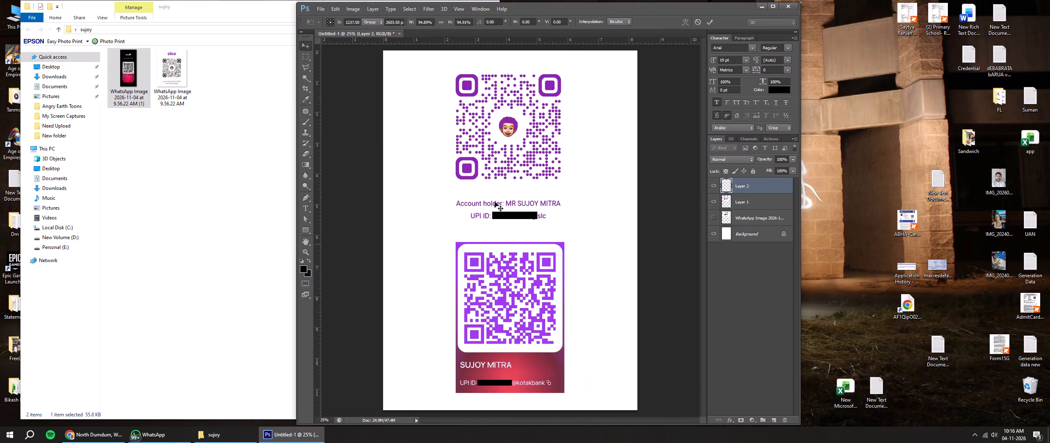
Scale the upper QR code with its account details down proportionally about its centre to about 90%.
{"action": "left_click", "coordinate": [468, 168]}
{"action": "key", "text": "ctrl+t"}
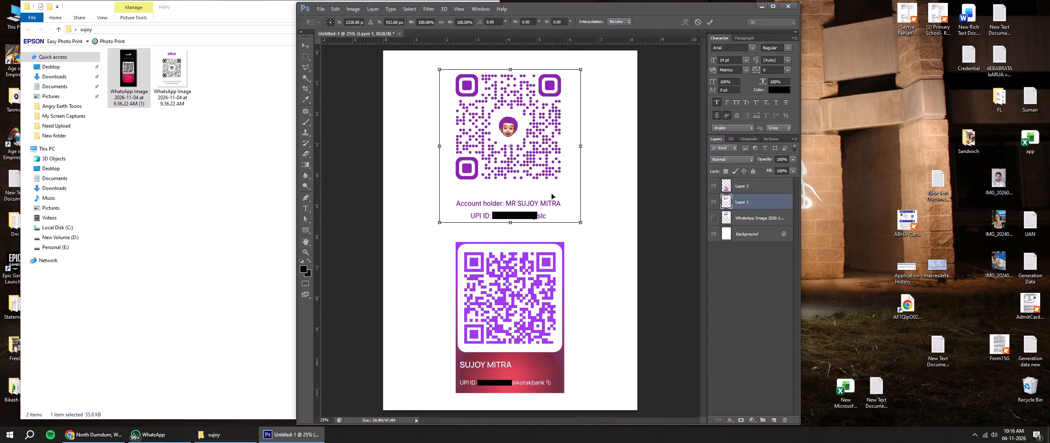
{"action": "left_click_drag", "start_coordinate": [583, 224], "coordinate": [574, 219], "text": "alt+shift"}
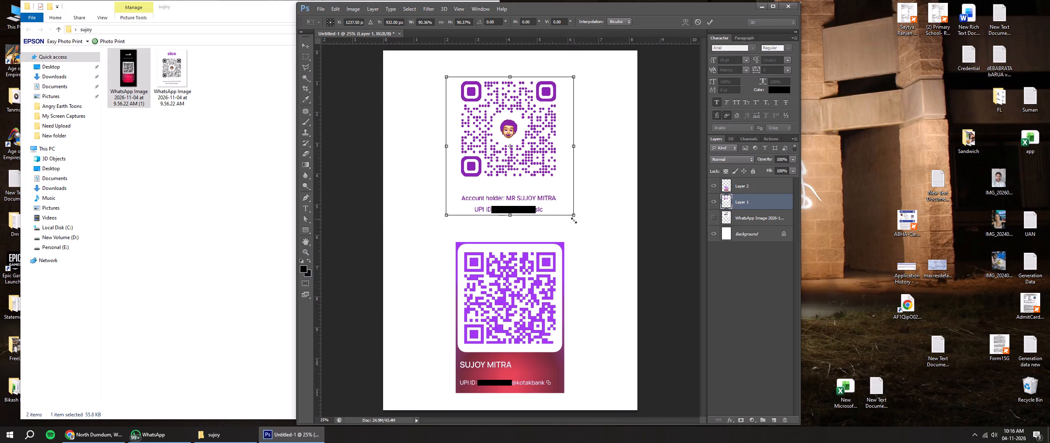
{"action": "key", "text": "Return"}
Shrink the Kotak QR card slightly more about its centre so its code is close in size to the upper one.
{"action": "left_click", "coordinate": [547, 265]}
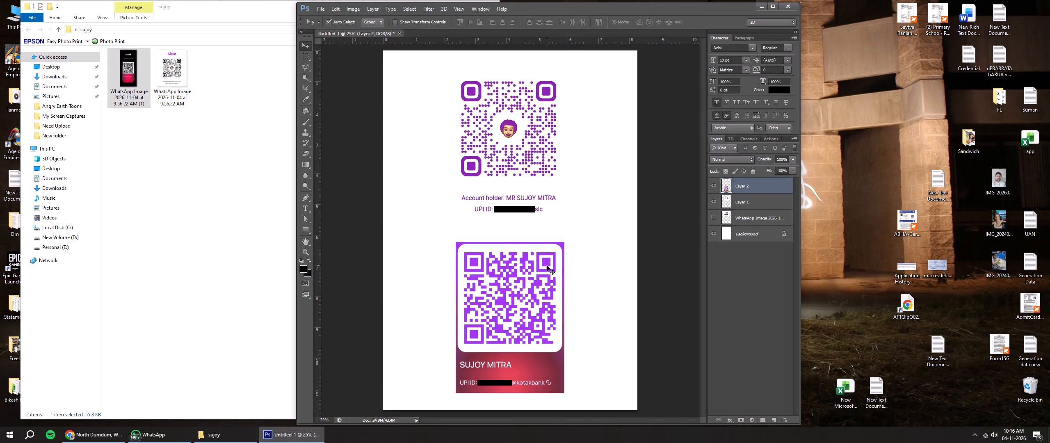
{"action": "key", "text": "ctrl+t"}
{"action": "left_click_drag", "start_coordinate": [564, 247], "coordinate": [559, 247], "text": "alt+shift"}
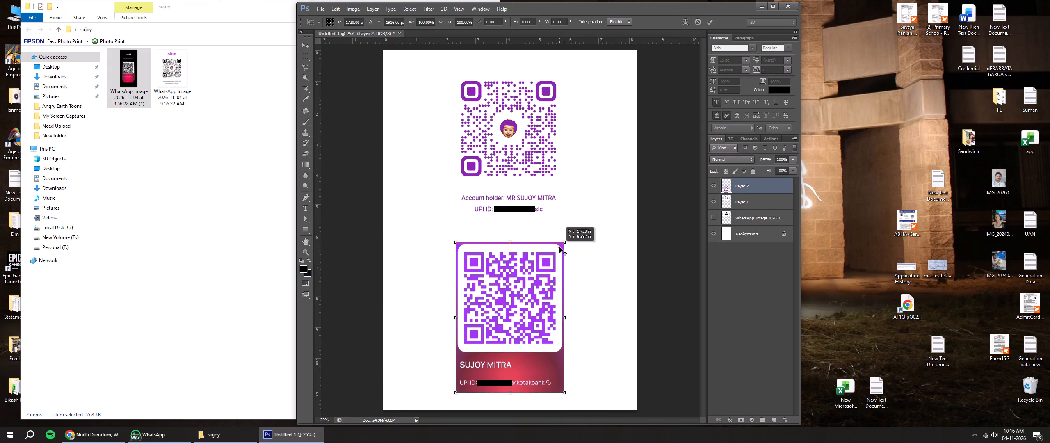
{"action": "left_click_drag", "start_coordinate": [559, 247], "coordinate": [513, 312], "text": "alt+shift"}
{"action": "left_click_drag", "start_coordinate": [565, 242], "coordinate": [563, 242], "text": "alt+shift"}
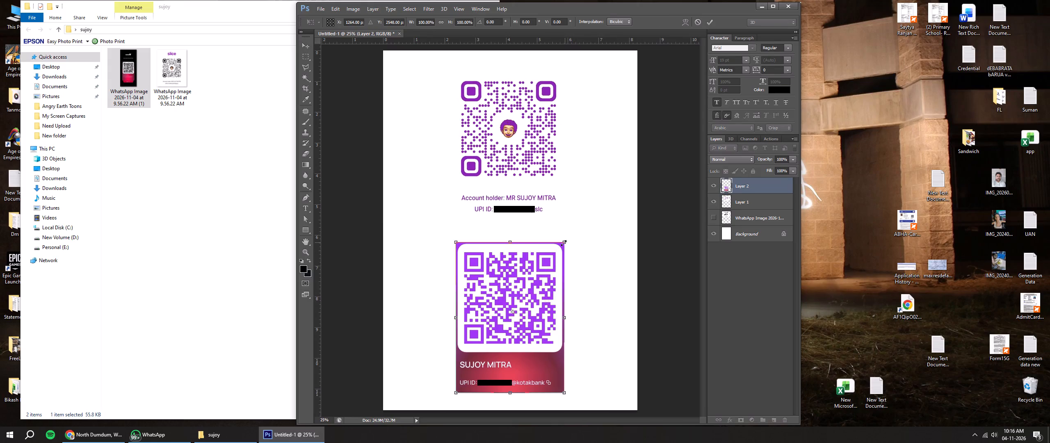
{"action": "left_click_drag", "start_coordinate": [563, 242], "coordinate": [559, 244], "text": "alt+shift"}
{"action": "key", "text": "Return"}
Print one copy of the page on the EPSON L3110 Series printer with the quality set to High.
{"action": "key", "text": "ctrl+p"}
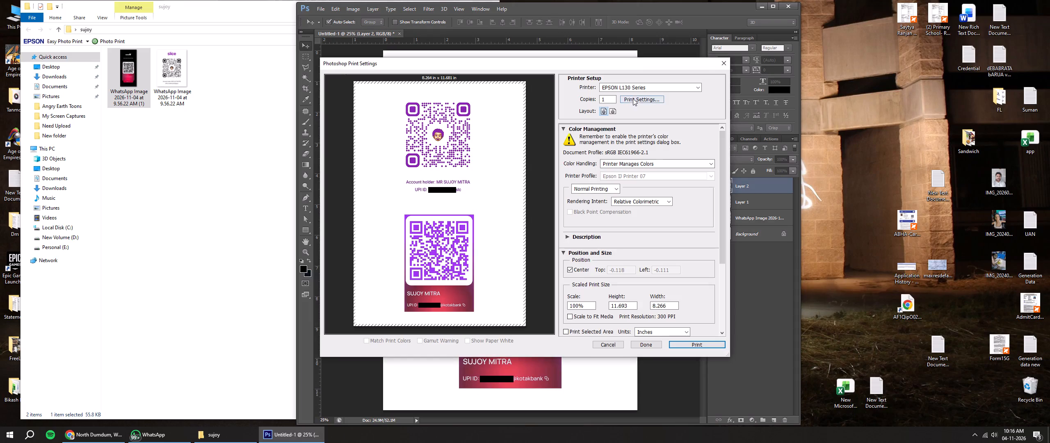
{"action": "left_click", "coordinate": [636, 89]}
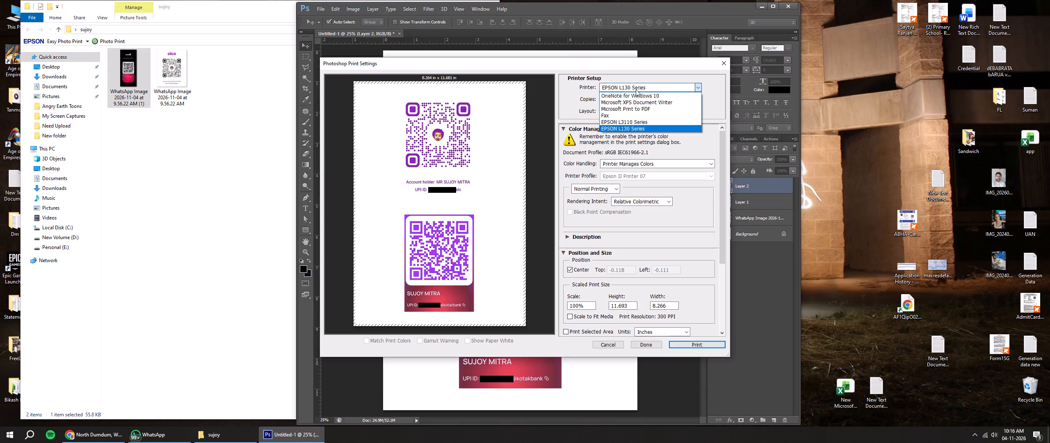
{"action": "left_click", "coordinate": [637, 122]}
{"action": "left_click", "coordinate": [639, 101]}
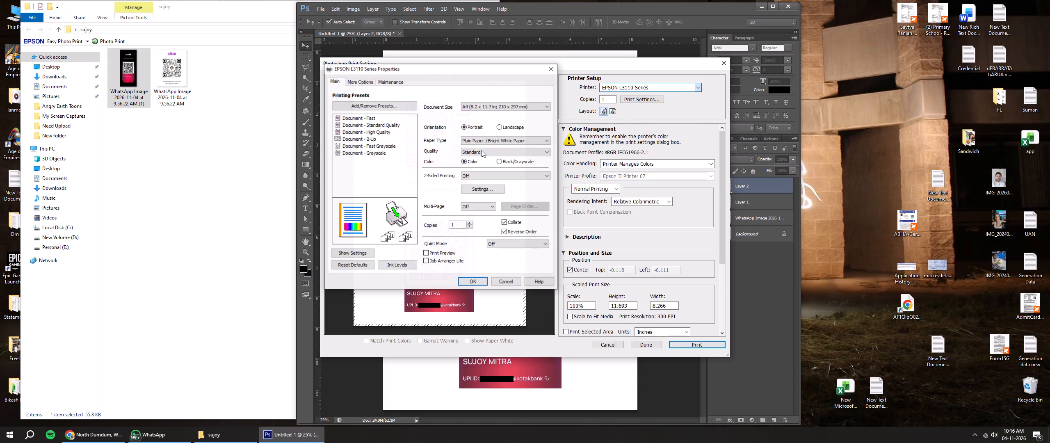
{"action": "left_click", "coordinate": [482, 150]}
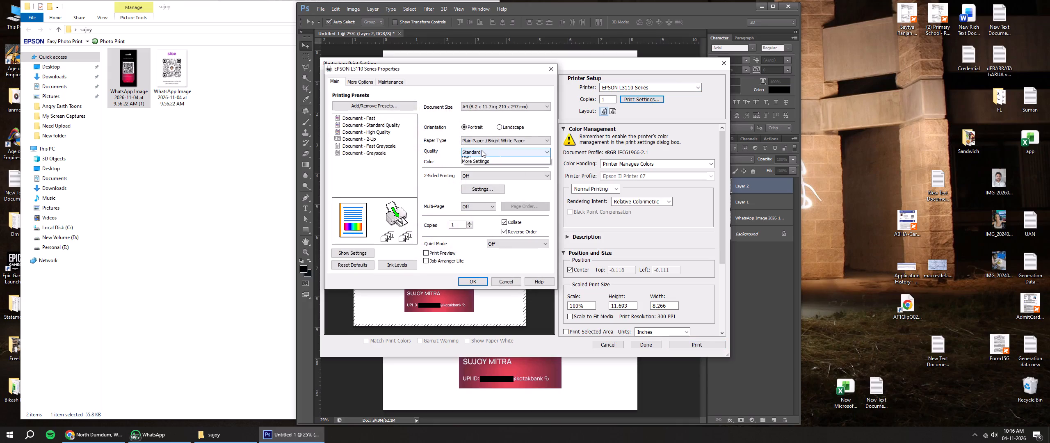
{"action": "left_click", "coordinate": [478, 175]}
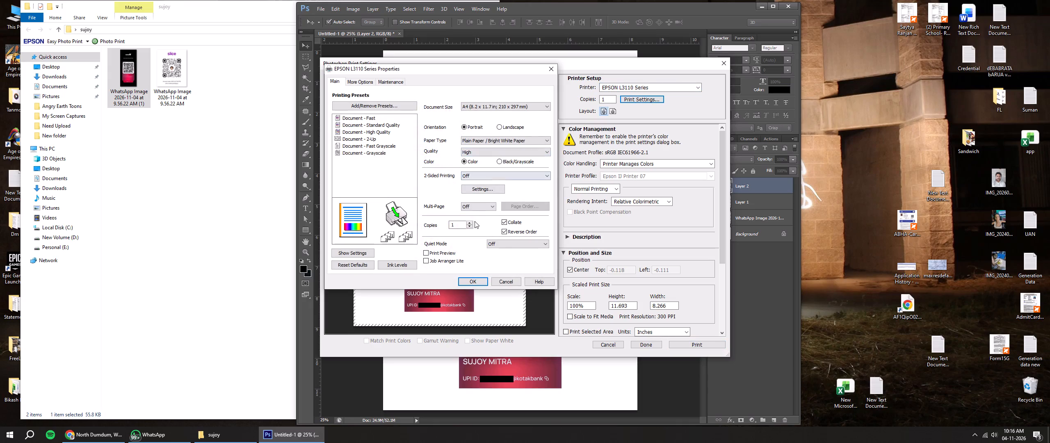
{"action": "left_click", "coordinate": [475, 282]}
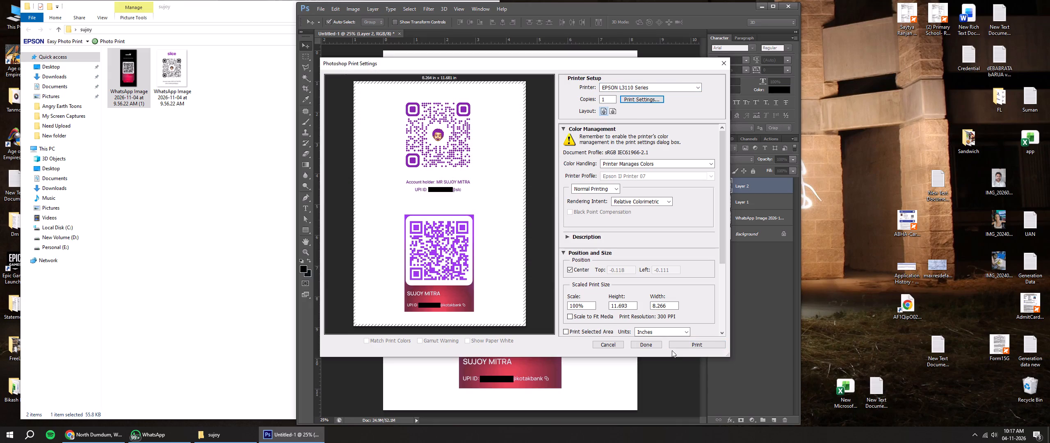
{"action": "left_click", "coordinate": [689, 343]}
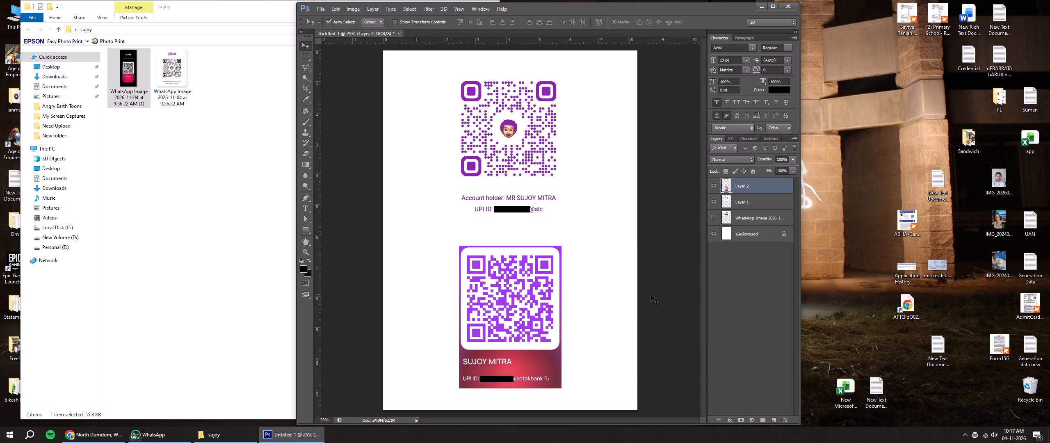
Switch to Chrome and examine the hourly weather and 10-day forecast for North Dumdum on AccuWeather.
{"action": "left_click", "coordinate": [116, 442]}
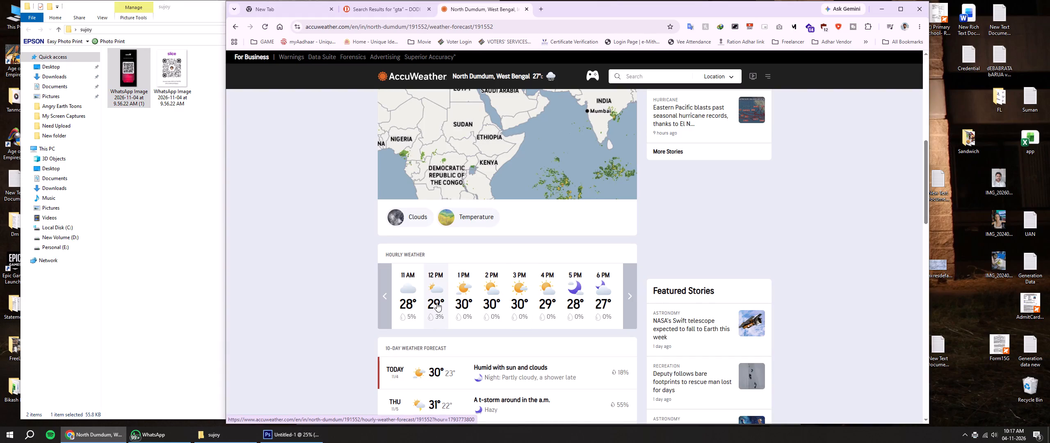
{"action": "scroll", "coordinate": [414, 249], "scroll_direction": "up", "scroll_amount": 2}
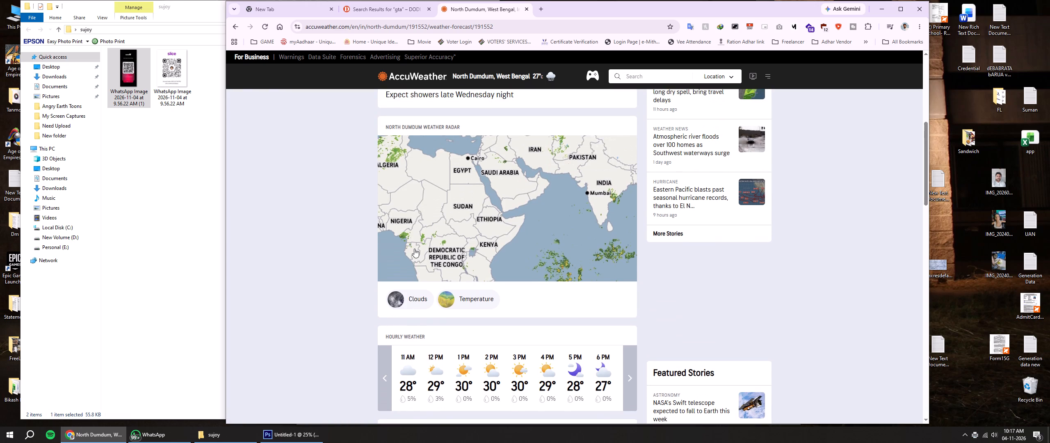
{"action": "scroll", "coordinate": [413, 247], "scroll_direction": "down", "scroll_amount": 6}
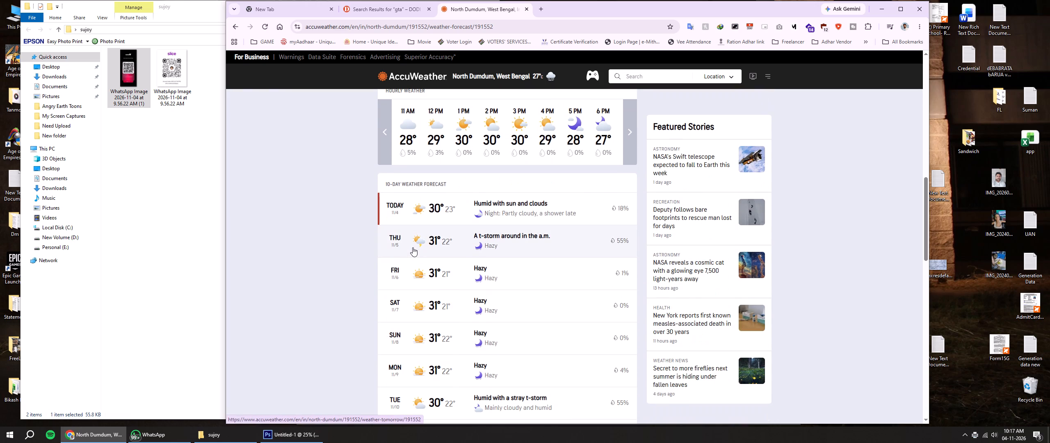
{"action": "scroll", "coordinate": [413, 247], "scroll_direction": "up", "scroll_amount": 3}
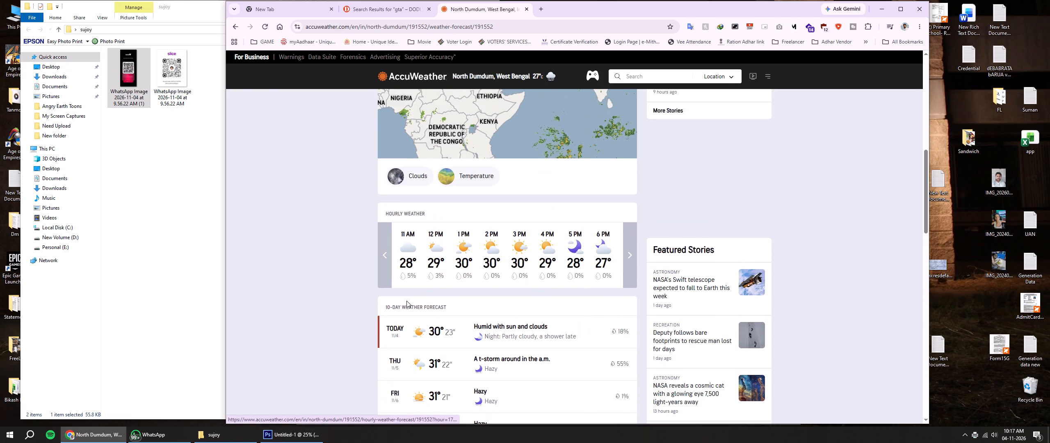
{"action": "scroll", "coordinate": [395, 279], "scroll_direction": "up", "scroll_amount": 2}
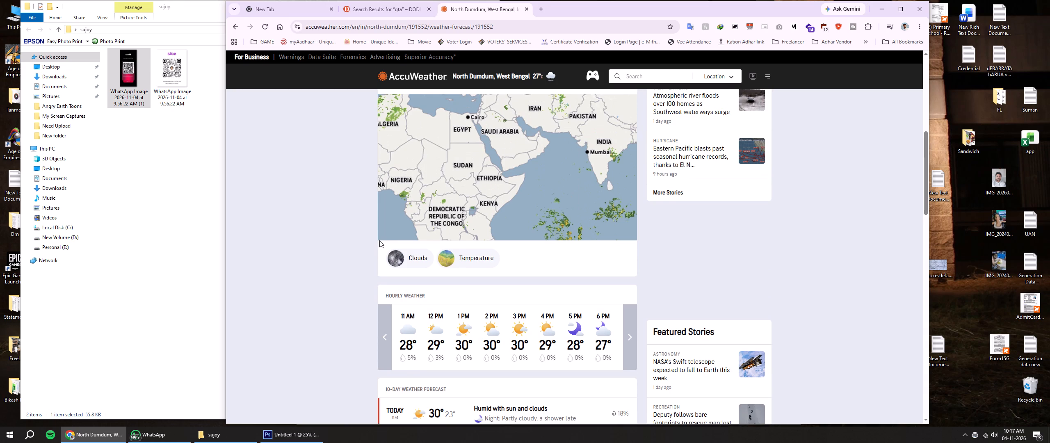
{"action": "scroll", "coordinate": [379, 240], "scroll_direction": "down", "scroll_amount": 2}
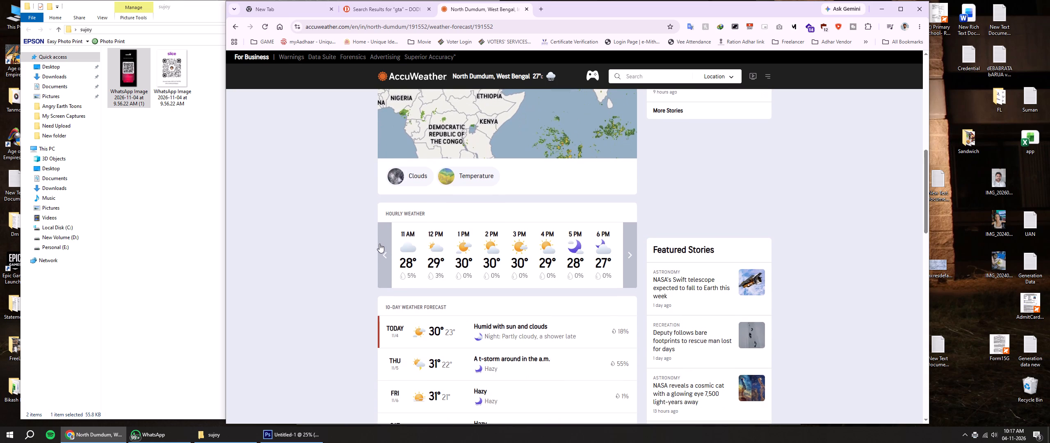
{"action": "left_click", "coordinate": [632, 255]}
{"action": "left_click", "coordinate": [632, 255]}
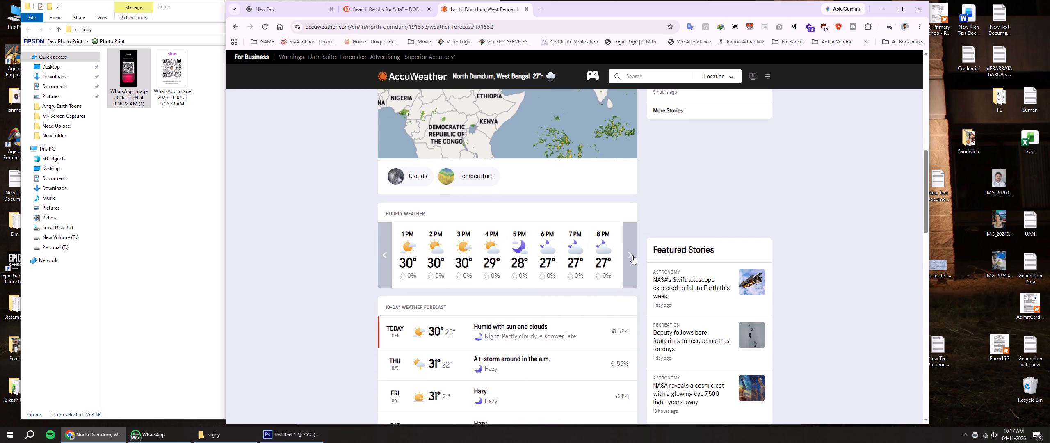
{"action": "left_click", "coordinate": [632, 255]}
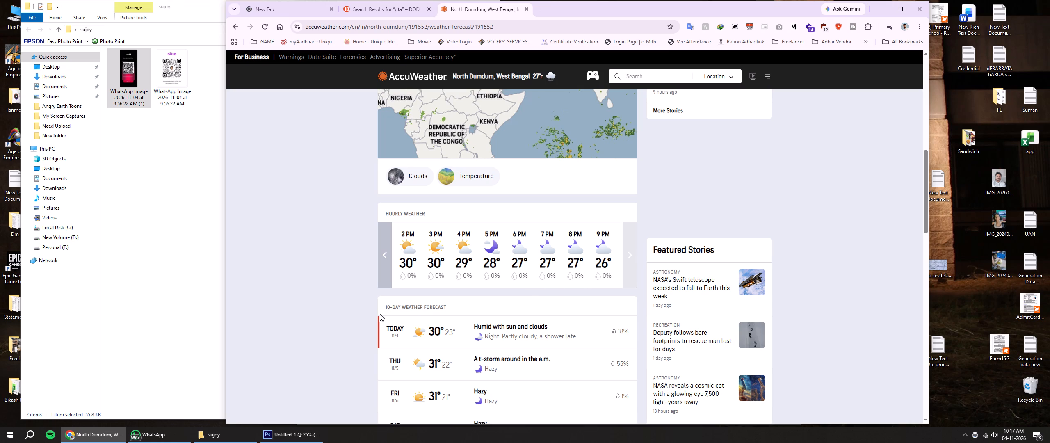
Switch to Photoshop and hide Layer 2 and Layer 1, which hold the two purple QR codes.
{"action": "scroll", "coordinate": [318, 295], "scroll_direction": "up", "scroll_amount": 1}
{"action": "left_click", "coordinate": [285, 442]}
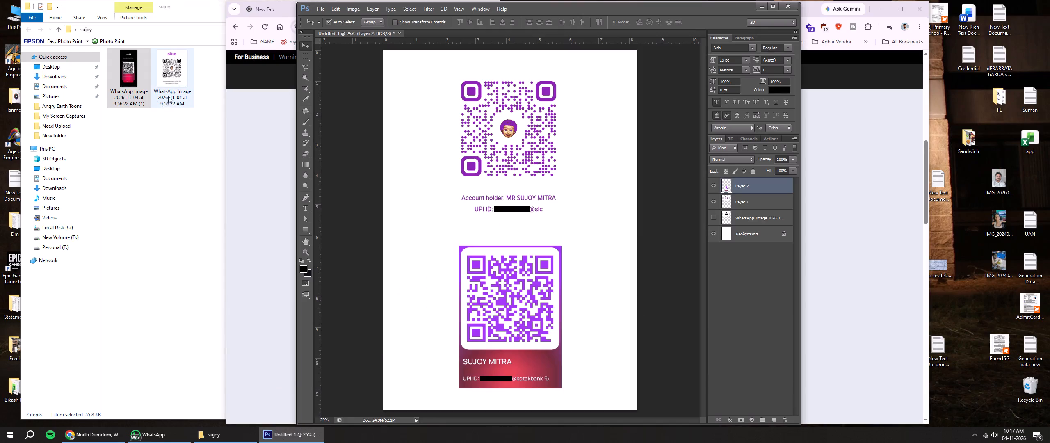
{"action": "left_click", "coordinate": [714, 188]}
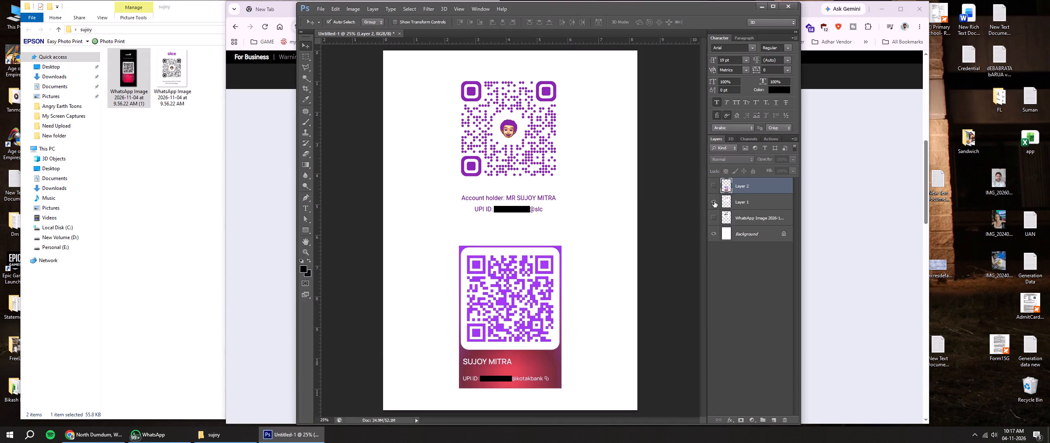
{"action": "left_click", "coordinate": [714, 201]}
Place the slice QR image from the sujoy folder near the top of the page, scaled proportionally to about 71%.
{"action": "left_click", "coordinate": [178, 69]}
{"action": "left_click_drag", "start_coordinate": [174, 75], "coordinate": [622, 178]}
{"action": "left_click_drag", "start_coordinate": [554, 229], "coordinate": [559, 185]}
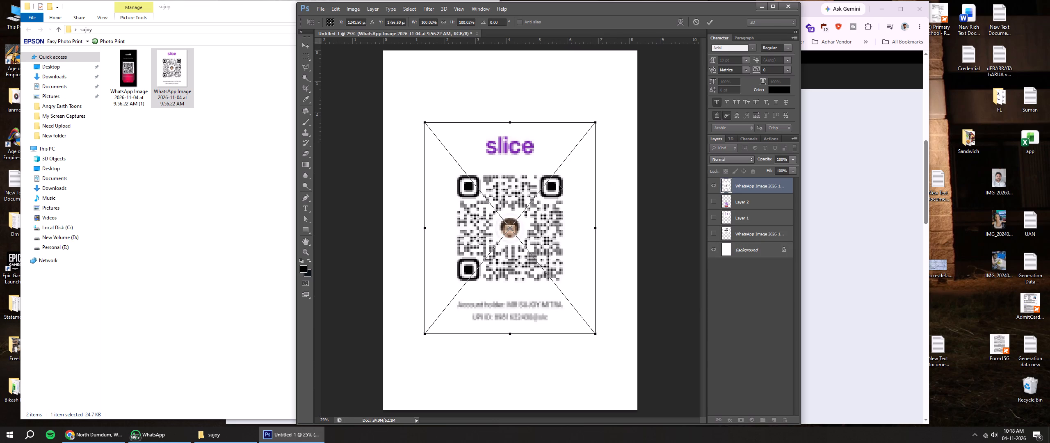
{"action": "left_click_drag", "start_coordinate": [559, 185], "coordinate": [555, 164]}
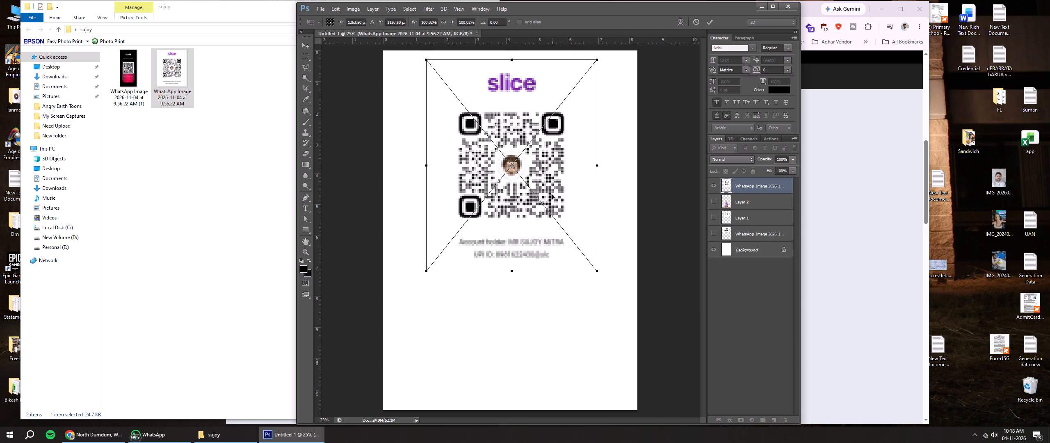
{"action": "left_click_drag", "start_coordinate": [597, 271], "coordinate": [587, 263], "text": "alt+shift"}
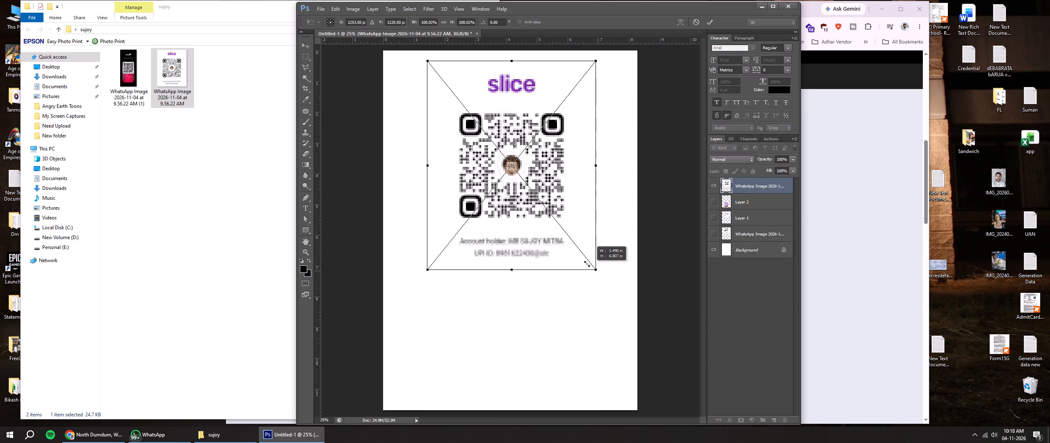
{"action": "left_click_drag", "start_coordinate": [587, 263], "coordinate": [565, 246], "text": "alt+shift"}
{"action": "left_click_drag", "start_coordinate": [549, 189], "coordinate": [549, 167]}
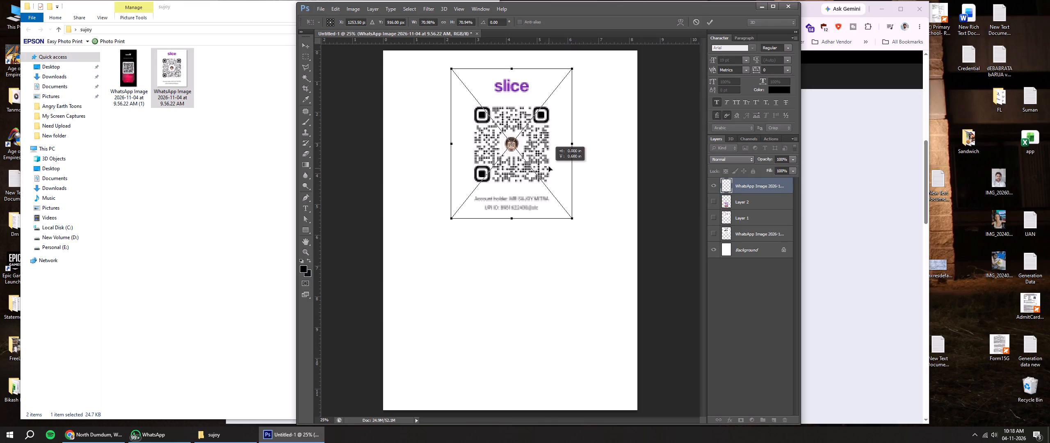
{"action": "left_click_drag", "start_coordinate": [549, 167], "coordinate": [549, 163]}
{"action": "key", "text": "Return"}
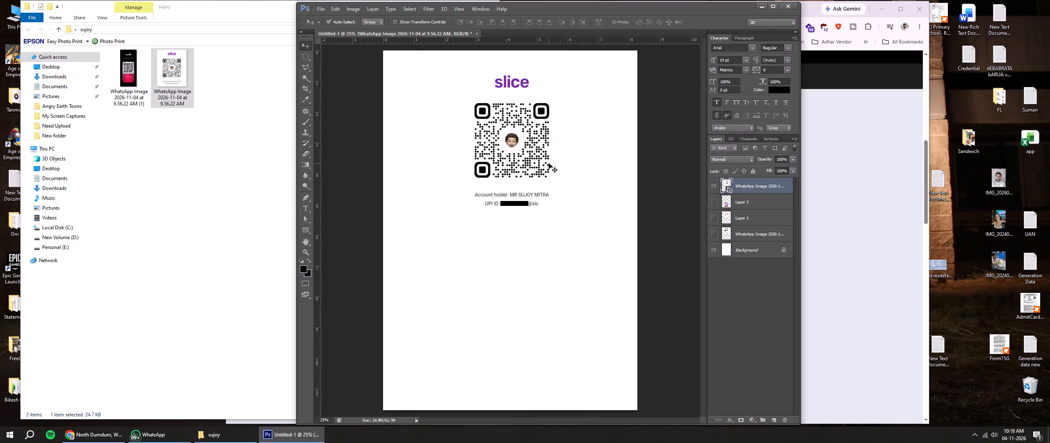
Print one copy of the slice QR page on the EPSON L3110 Series at 100% scale.
{"action": "key", "text": "ctrl+p"}
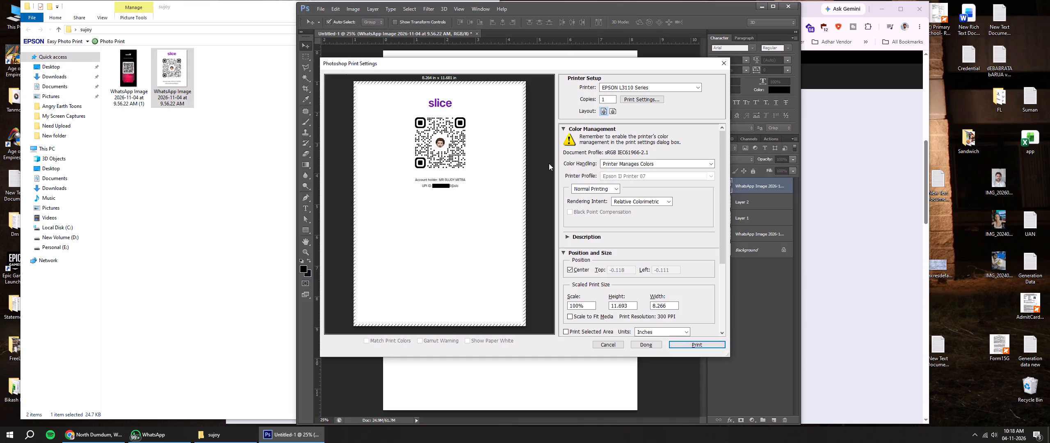
{"action": "key", "text": "Return"}
{"action": "key", "text": "backslash"}
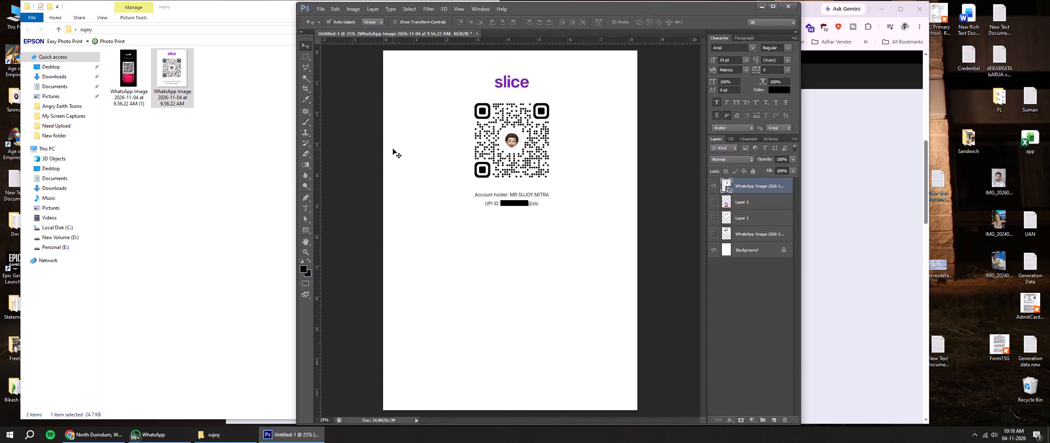
On a new layer, paint thick black brush strokes across the slice logo, QR code and account details, plus one vertical stroke on each side.
{"action": "left_click", "coordinate": [303, 126]}
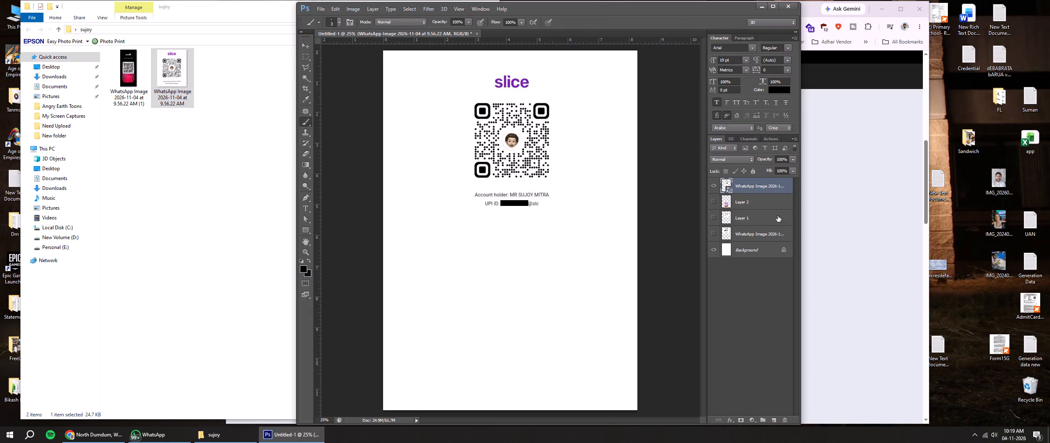
{"action": "left_click", "coordinate": [776, 418]}
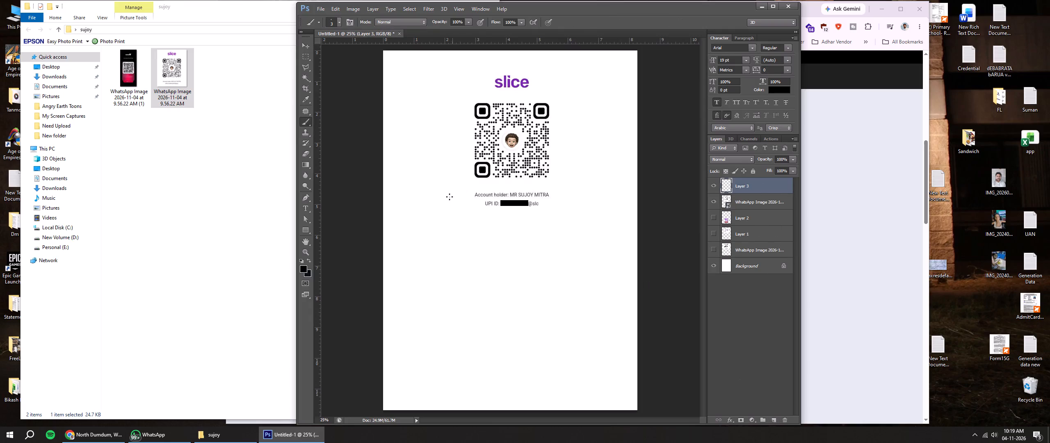
{"action": "type", "text": "]]]]"}
{"action": "left_click_drag", "start_coordinate": [442, 114], "coordinate": [566, 101]}
{"action": "left_click_drag", "start_coordinate": [444, 137], "coordinate": [496, 129]}
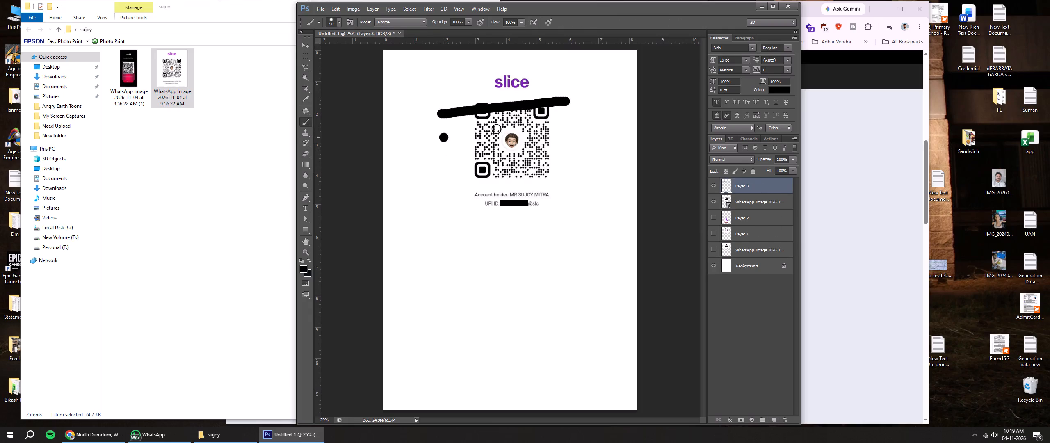
{"action": "left_click_drag", "start_coordinate": [496, 129], "coordinate": [584, 113]}
{"action": "left_click_drag", "start_coordinate": [441, 165], "coordinate": [567, 138]}
{"action": "left_click_drag", "start_coordinate": [441, 196], "coordinate": [575, 178]}
{"action": "left_click_drag", "start_coordinate": [464, 220], "coordinate": [588, 189]}
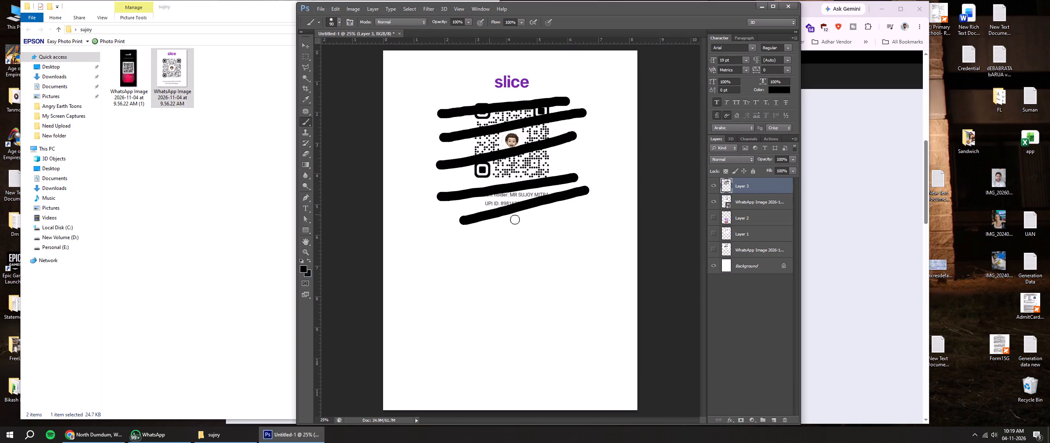
{"action": "left_click_drag", "start_coordinate": [455, 240], "coordinate": [609, 224]}
{"action": "left_click_drag", "start_coordinate": [459, 83], "coordinate": [564, 75]}
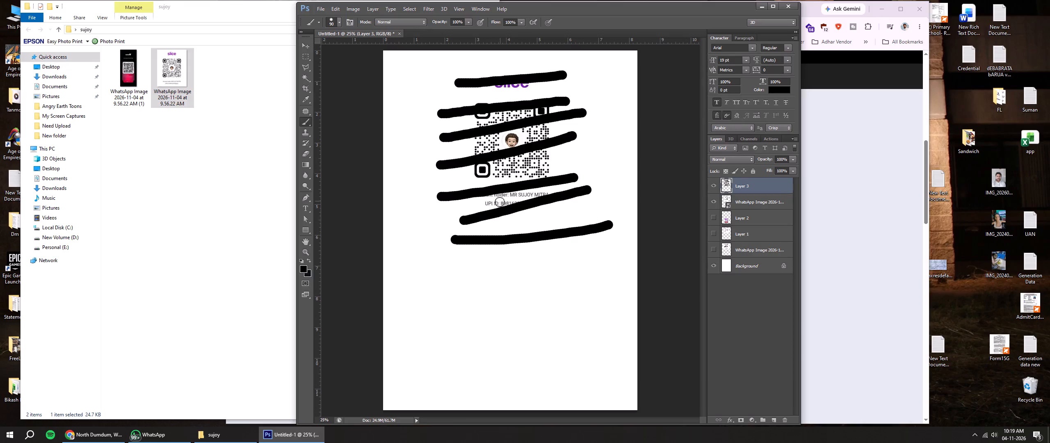
{"action": "left_click_drag", "start_coordinate": [498, 204], "coordinate": [487, 193]}
{"action": "left_click_drag", "start_coordinate": [432, 75], "coordinate": [441, 228]}
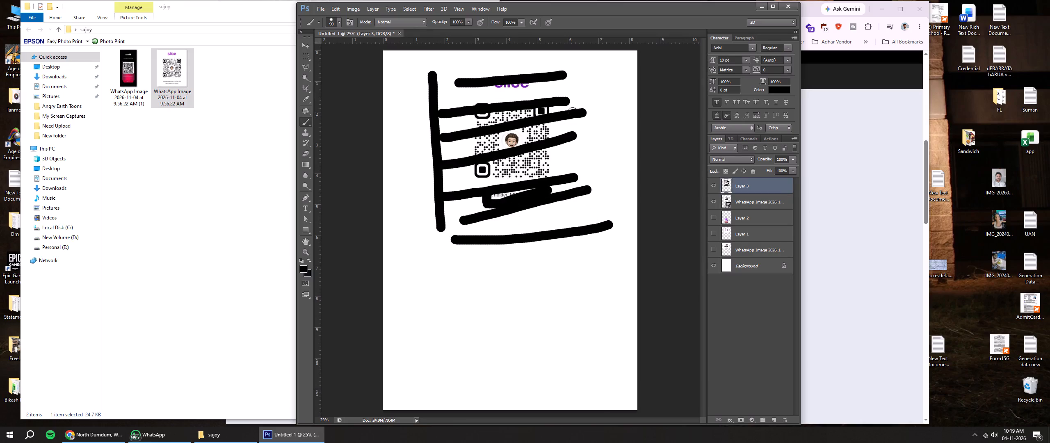
{"action": "left_click_drag", "start_coordinate": [582, 81], "coordinate": [595, 243]}
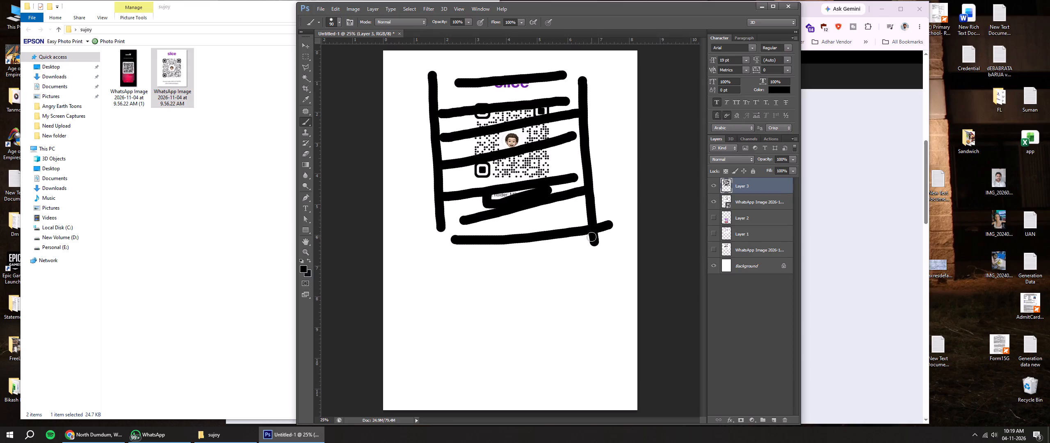
Print one copy of the page with the black strokes on the EPSON L3110 Series at 100% scale.
{"action": "key", "text": "ctrl+p"}
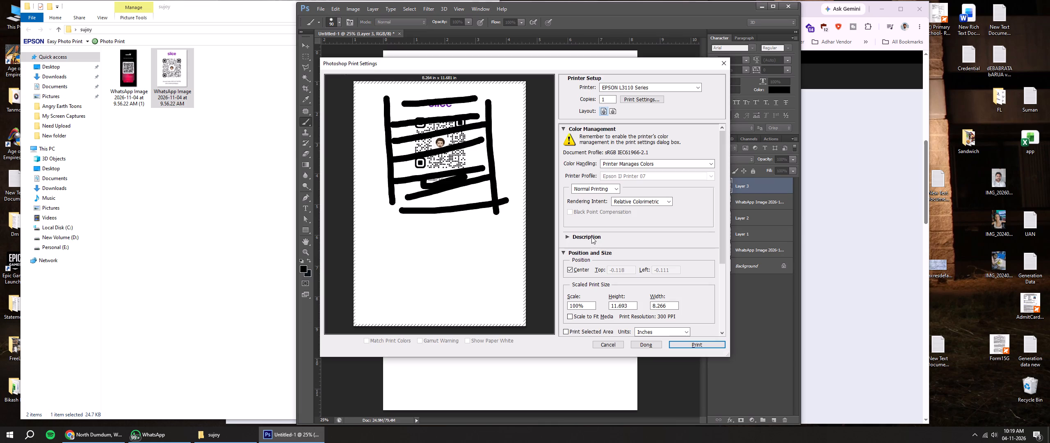
{"action": "key", "text": "Return"}
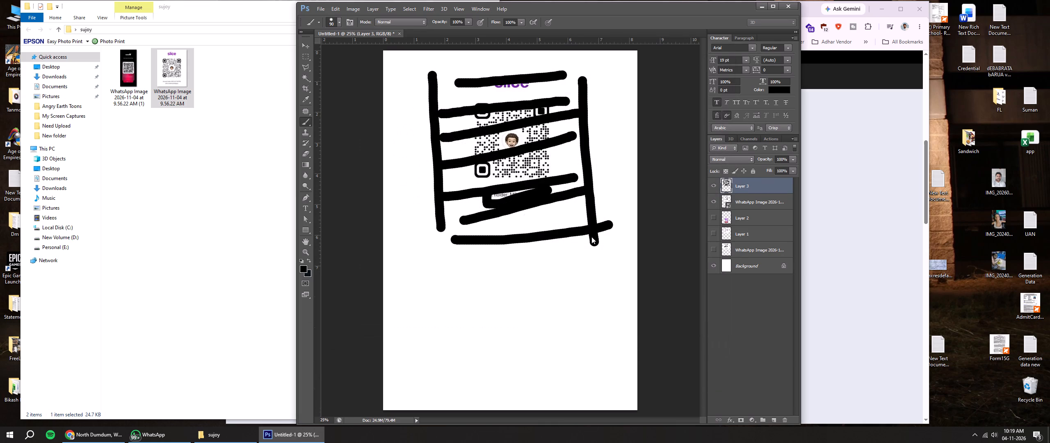
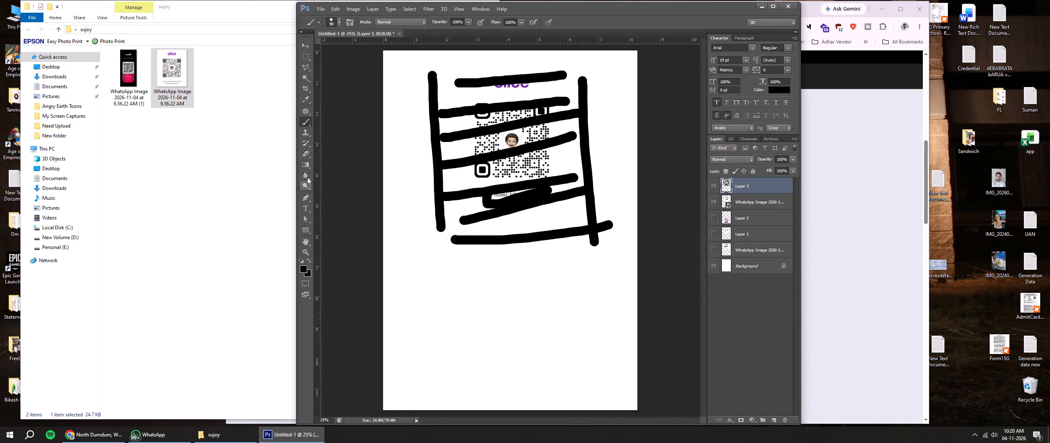
Paint a horizontal red (ff0000) brush stroke below the black strokes, and a blue (0036ff) one beneath it.
{"action": "left_click", "coordinate": [304, 269]}
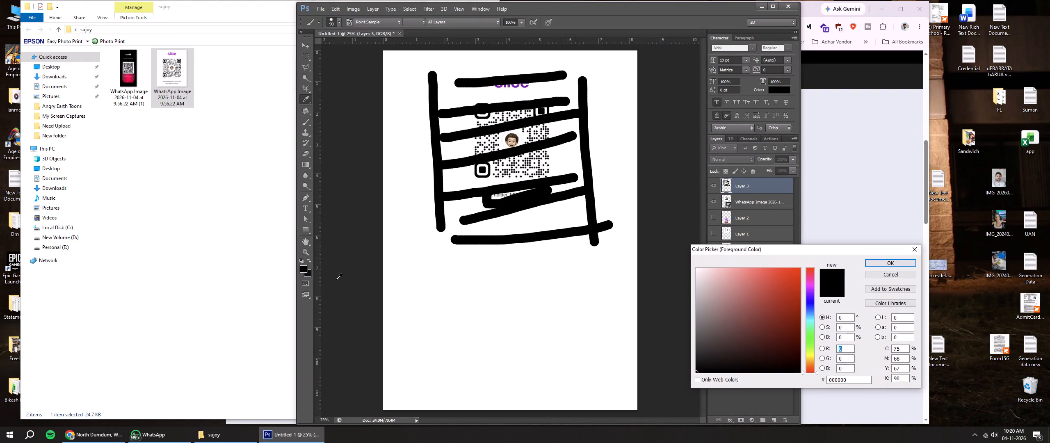
{"action": "left_click_drag", "start_coordinate": [768, 312], "coordinate": [812, 254]}
{"action": "left_click", "coordinate": [901, 265]}
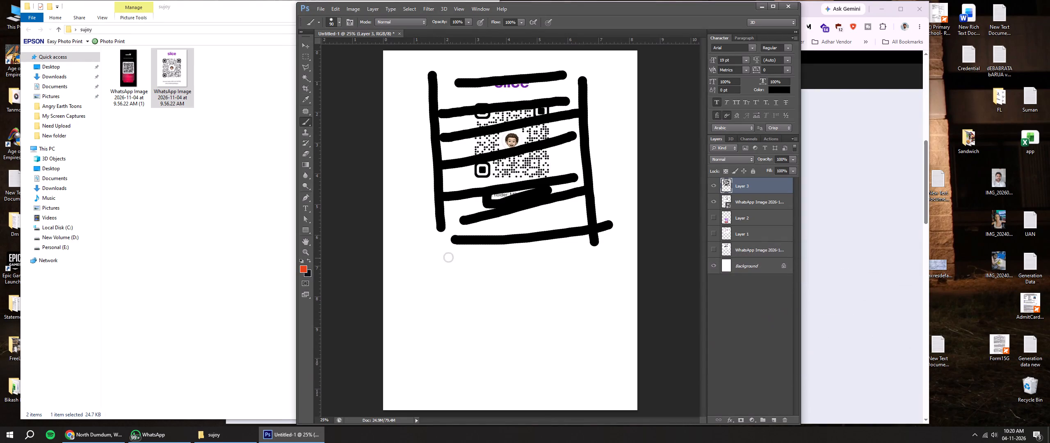
{"action": "left_click_drag", "start_coordinate": [448, 257], "coordinate": [576, 259]}
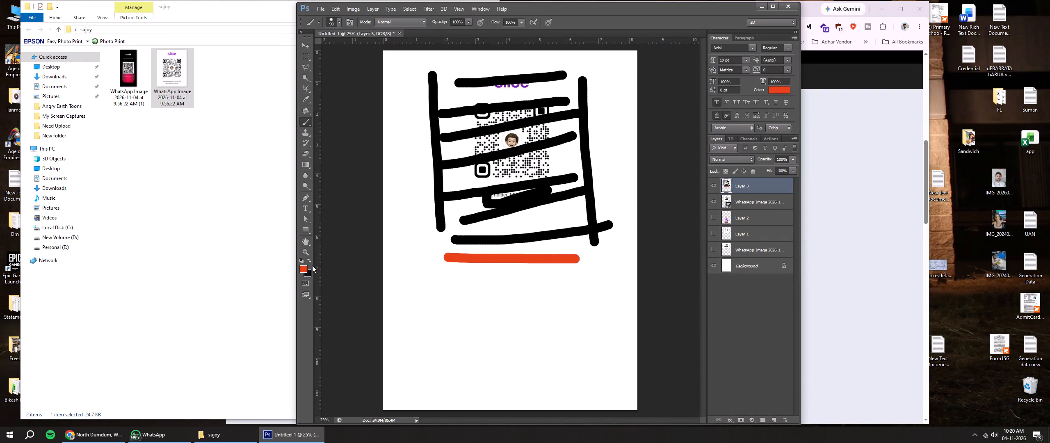
{"action": "left_click", "coordinate": [304, 269]}
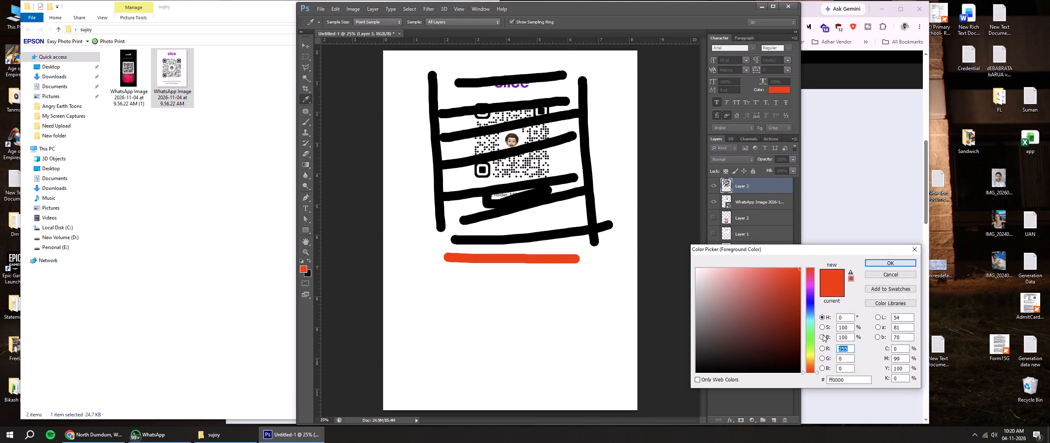
{"action": "left_click", "coordinate": [808, 306]}
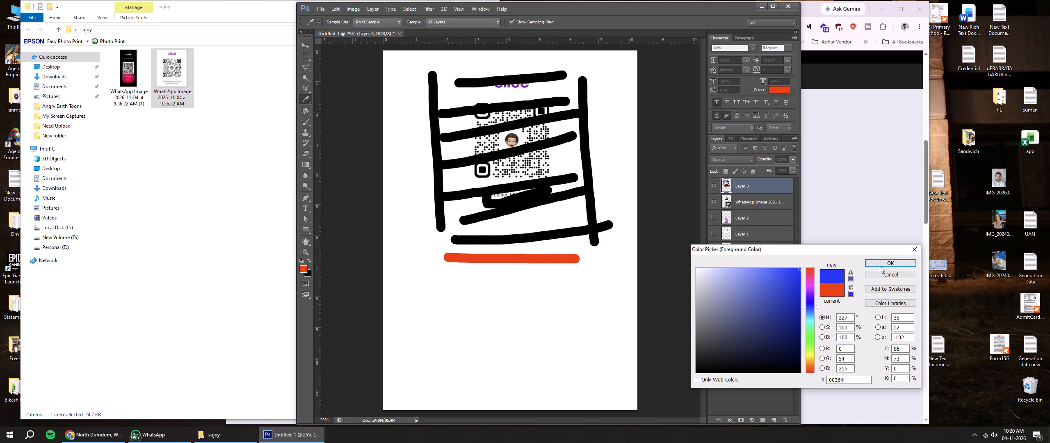
{"action": "left_click", "coordinate": [880, 266]}
{"action": "left_click_drag", "start_coordinate": [452, 281], "coordinate": [587, 284]}
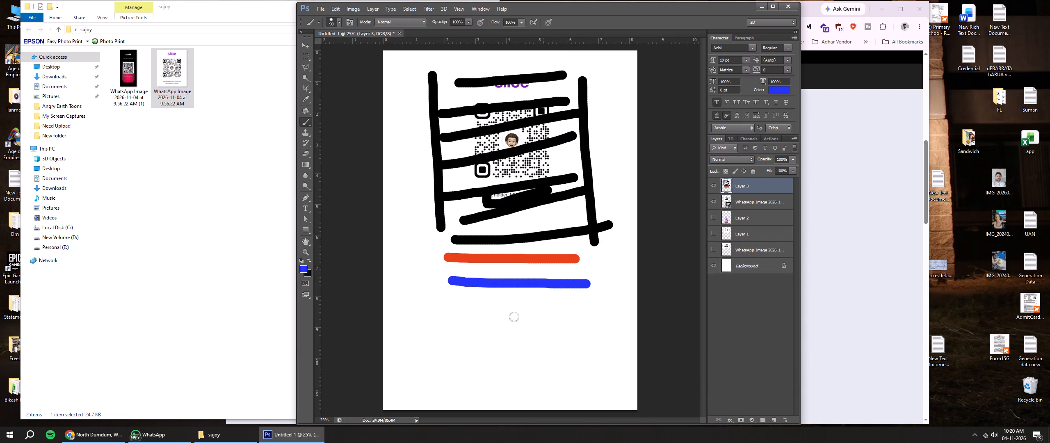
Paint a horizontal yellow (ffe400) brush stroke below the blue one, and a bright green stroke beneath it.
{"action": "left_click", "coordinate": [300, 270]}
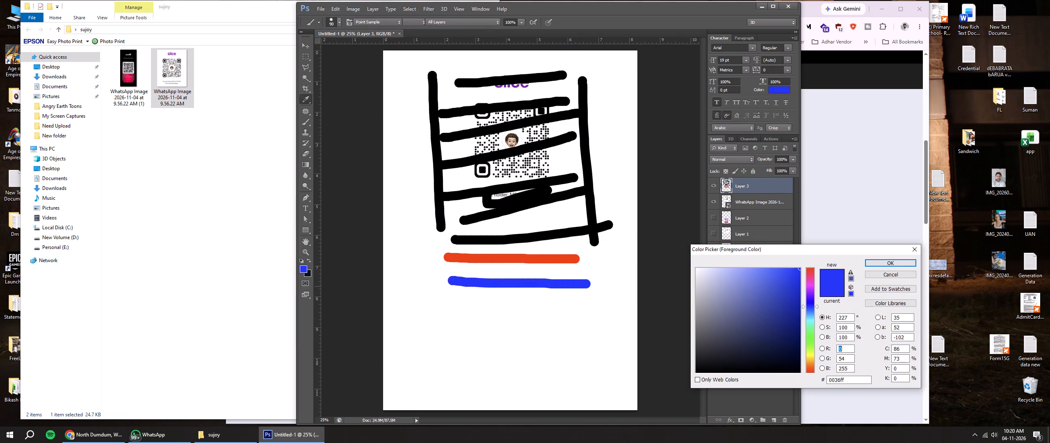
{"action": "left_click", "coordinate": [812, 357]}
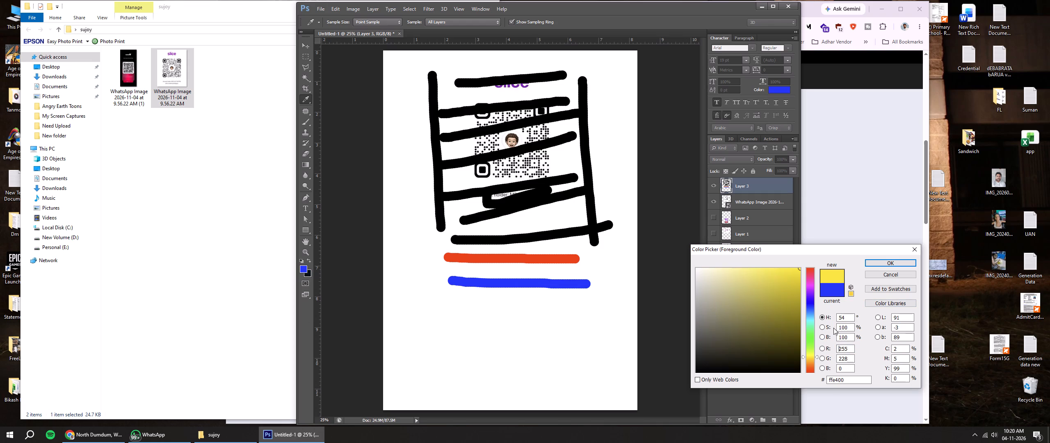
{"action": "left_click", "coordinate": [896, 262]}
{"action": "left_click_drag", "start_coordinate": [441, 303], "coordinate": [453, 305]}
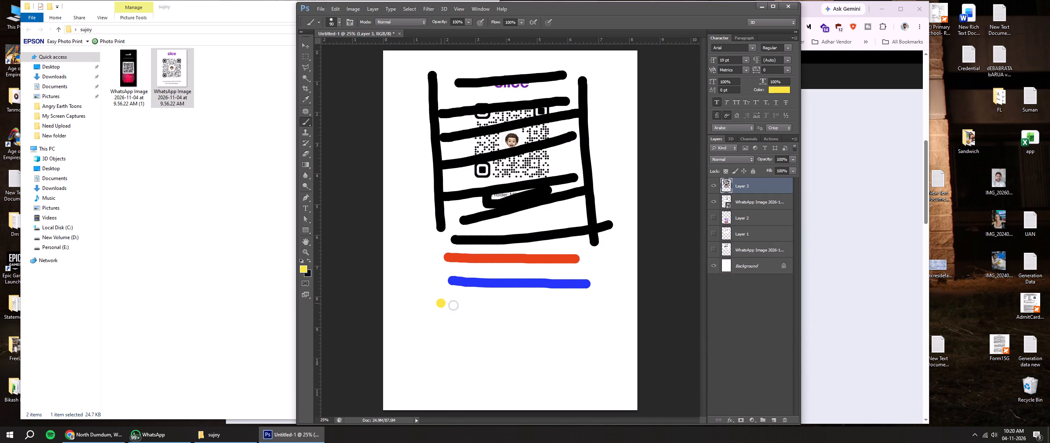
{"action": "left_click_drag", "start_coordinate": [453, 305], "coordinate": [573, 310]}
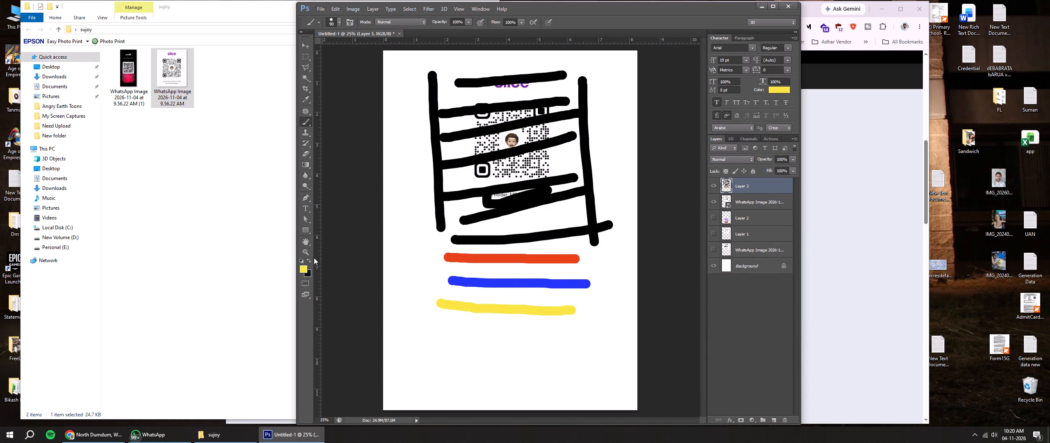
{"action": "left_click", "coordinate": [303, 267]}
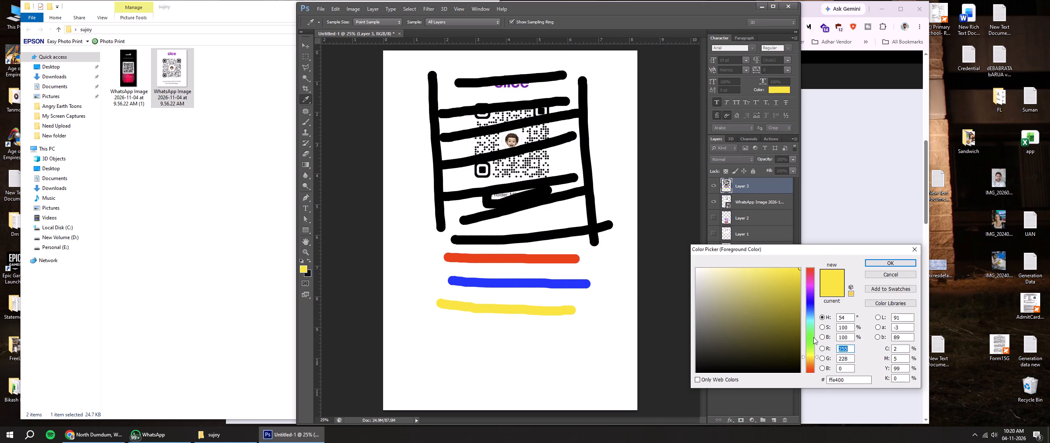
{"action": "left_click", "coordinate": [813, 337]}
{"action": "left_click", "coordinate": [897, 265]}
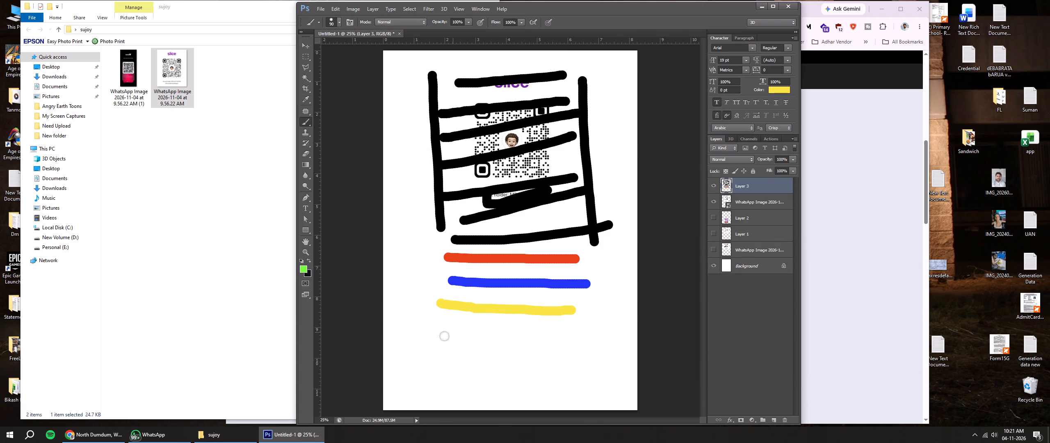
{"action": "left_click_drag", "start_coordinate": [439, 338], "coordinate": [587, 338]}
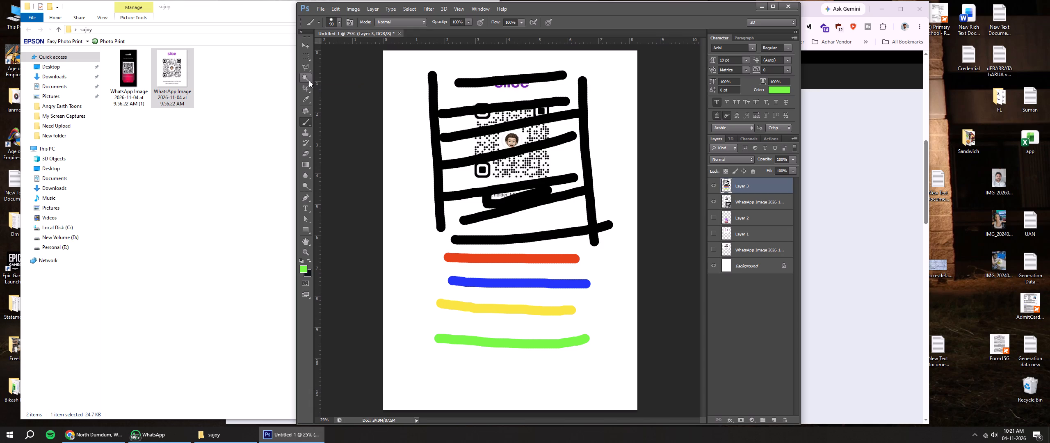
Start printing the page with the black and coloured brush strokes.
{"action": "key", "text": "ctrl+p"}
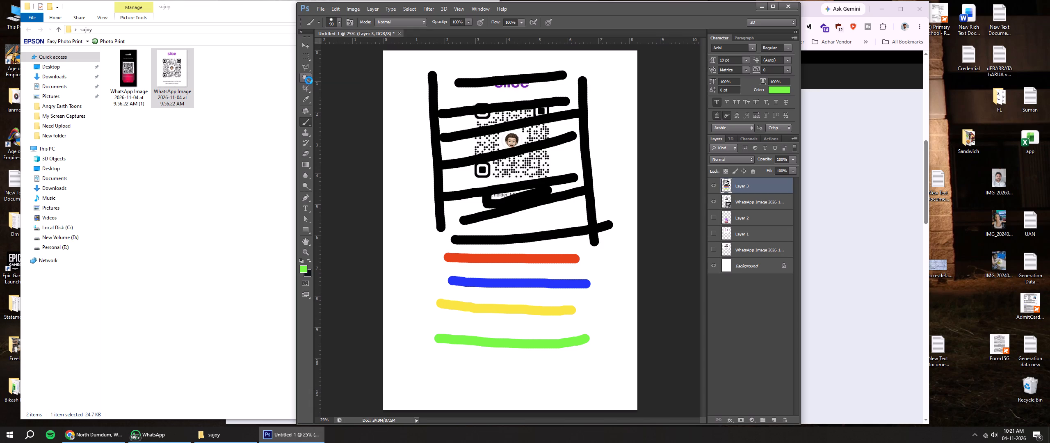
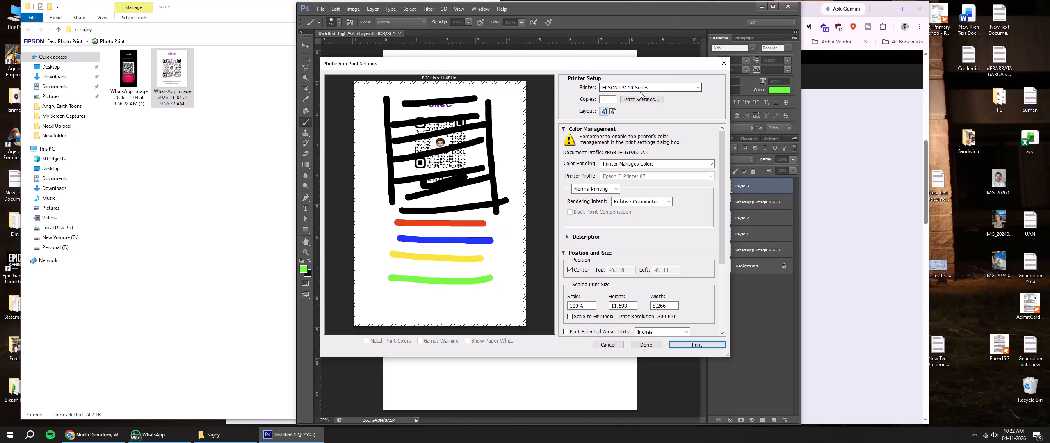
Print the brush-stroke page on the EPSON L3110 Series, keeping Plain Paper / Bright White Paper and High quality in the printer properties.
{"action": "left_click", "coordinate": [638, 97]}
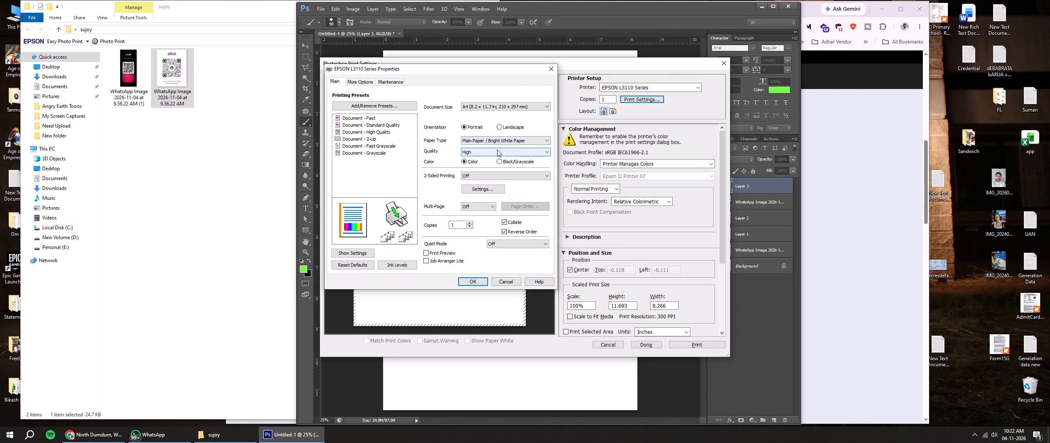
{"action": "left_click", "coordinate": [501, 138]}
{"action": "left_click", "coordinate": [502, 138]}
{"action": "left_click", "coordinate": [497, 153]}
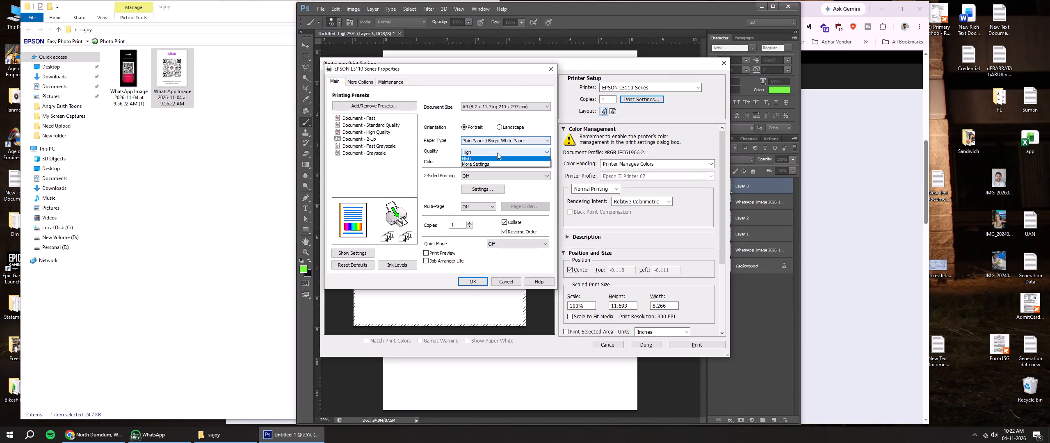
{"action": "left_click", "coordinate": [497, 153]}
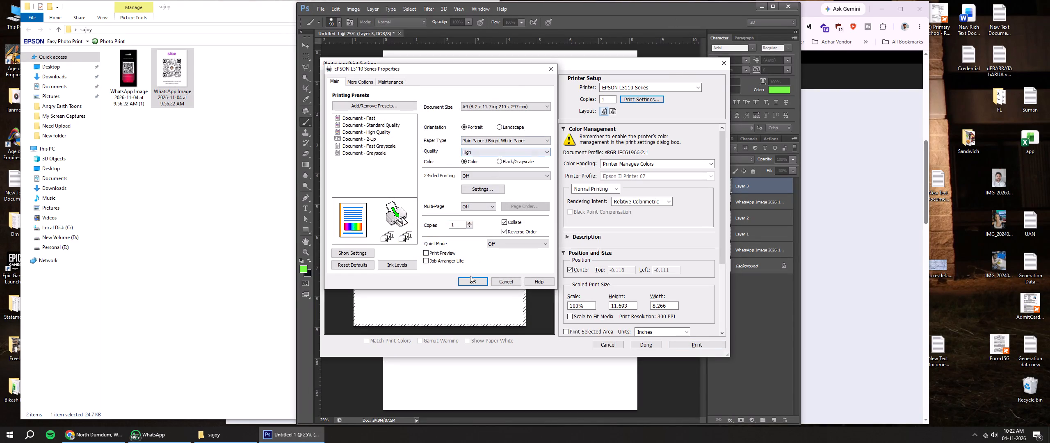
{"action": "left_click", "coordinate": [469, 280]}
{"action": "left_click", "coordinate": [689, 344]}
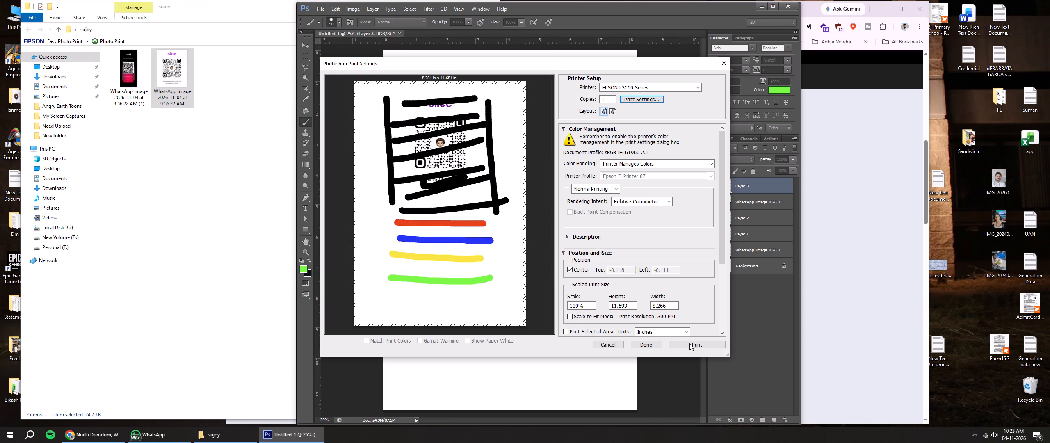
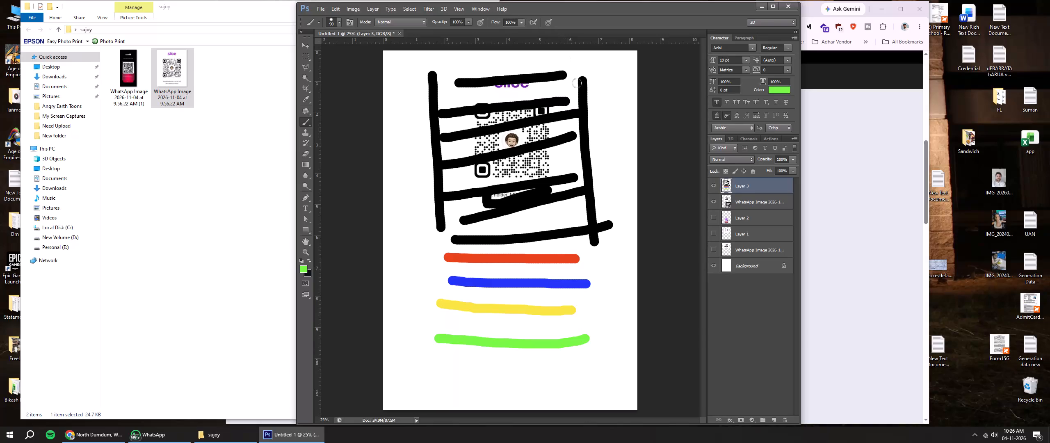
Set the EPSON L3110 Series print properties for the brush-stroke page to Black/Grayscale.
{"action": "key", "text": "v"}
{"action": "left_click", "coordinate": [652, 193]}
{"action": "key", "text": "ctrl+p"}
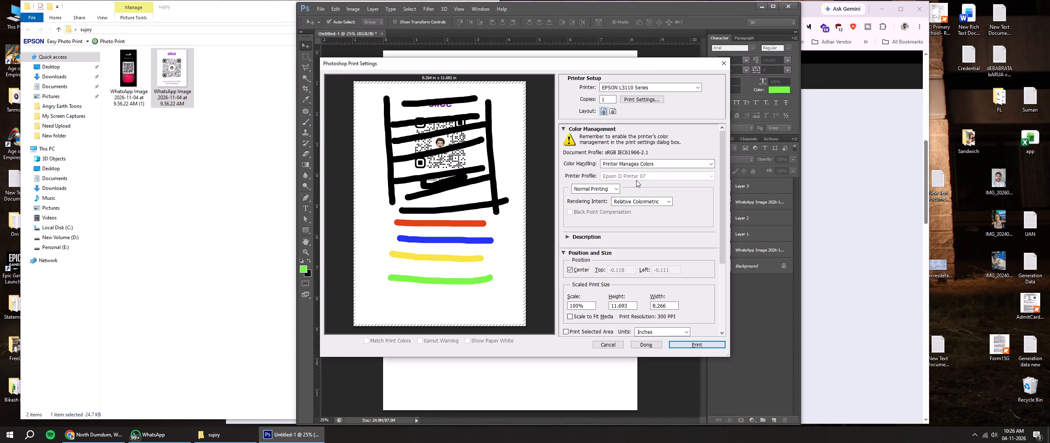
{"action": "left_click", "coordinate": [641, 98]}
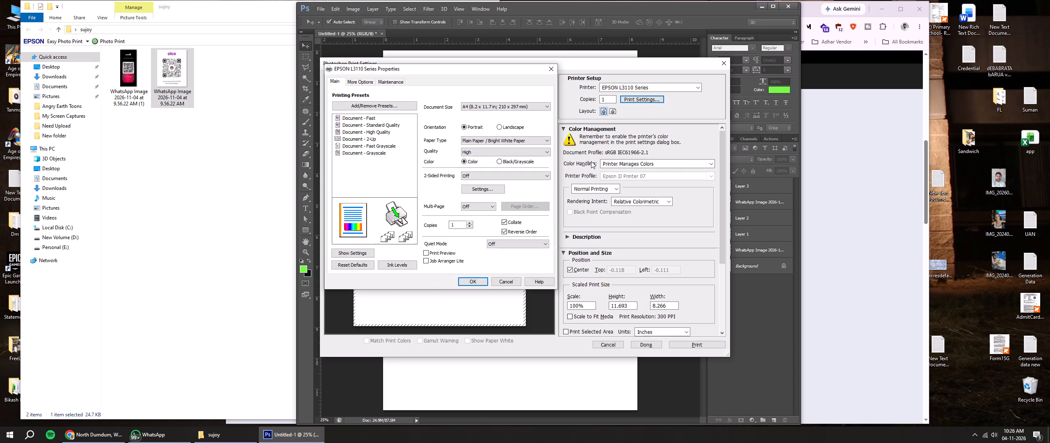
{"action": "left_click", "coordinate": [500, 163]}
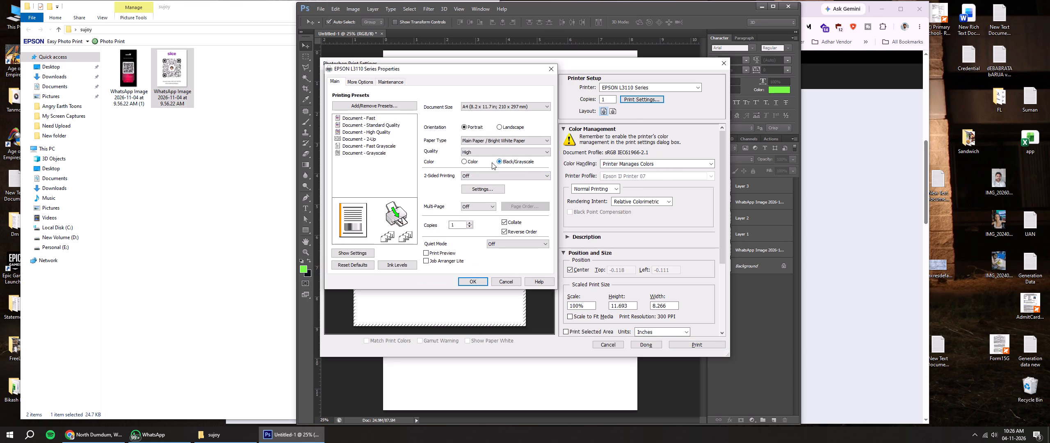
{"action": "left_click", "coordinate": [469, 161]}
{"action": "left_click", "coordinate": [498, 162]}
{"action": "left_click", "coordinate": [467, 281]}
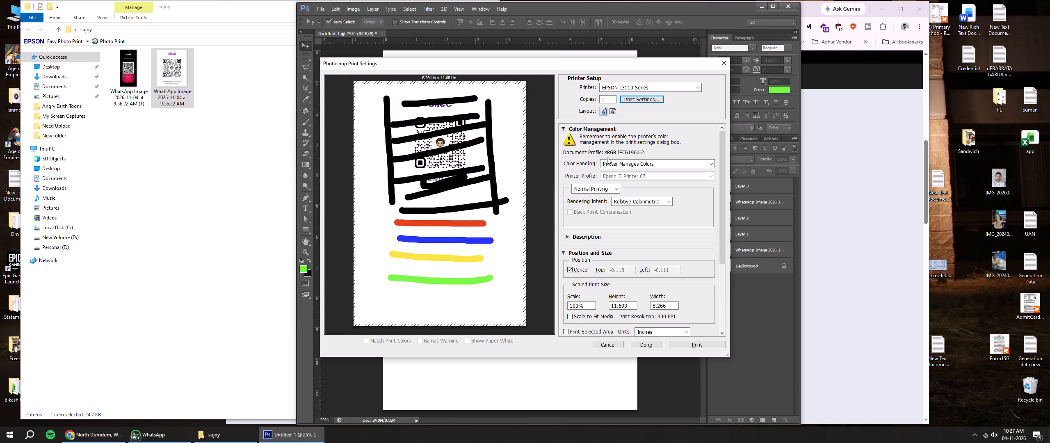
Run Head Cleaning on the EPSON L3110 Series from its printer properties.
{"action": "left_click", "coordinate": [634, 82]}
{"action": "left_click", "coordinate": [652, 98]}
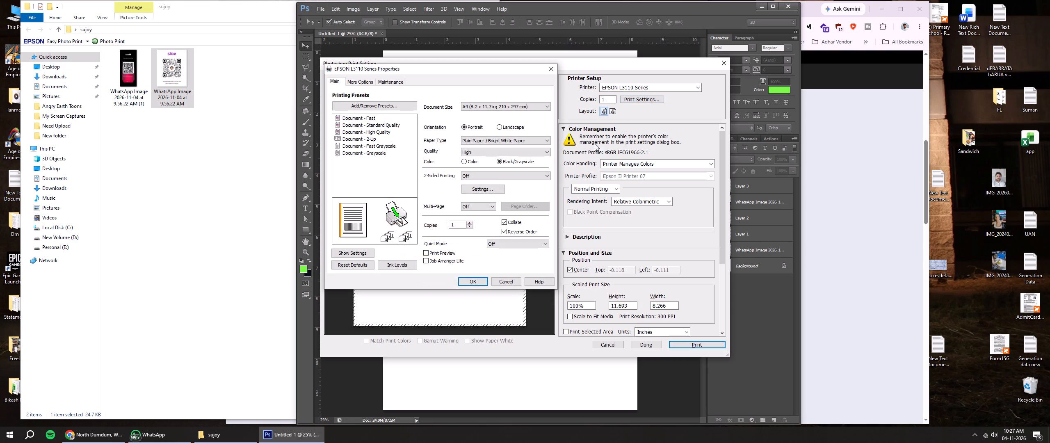
{"action": "left_click", "coordinate": [381, 82]}
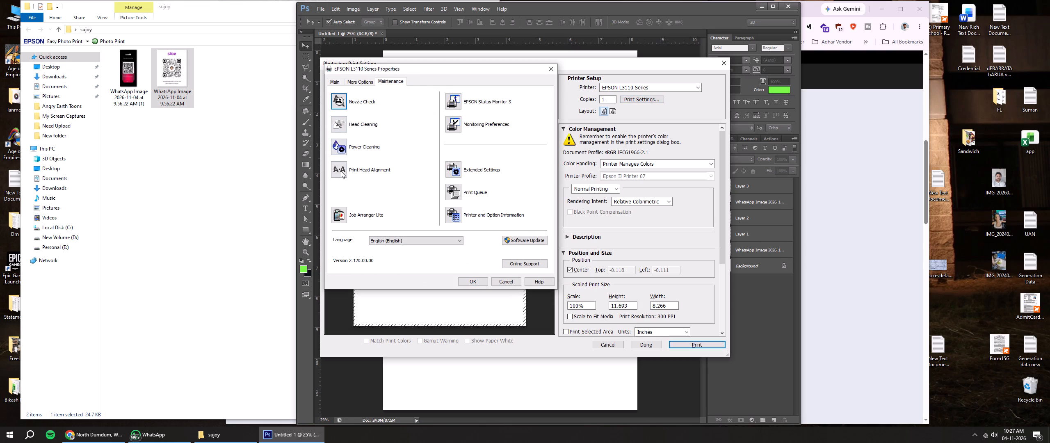
{"action": "left_click", "coordinate": [336, 124]}
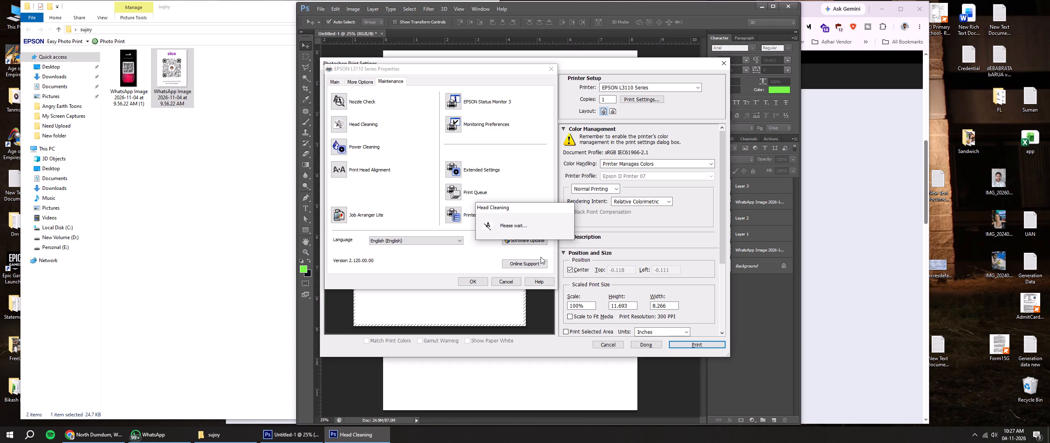
{"action": "left_click", "coordinate": [539, 293]}
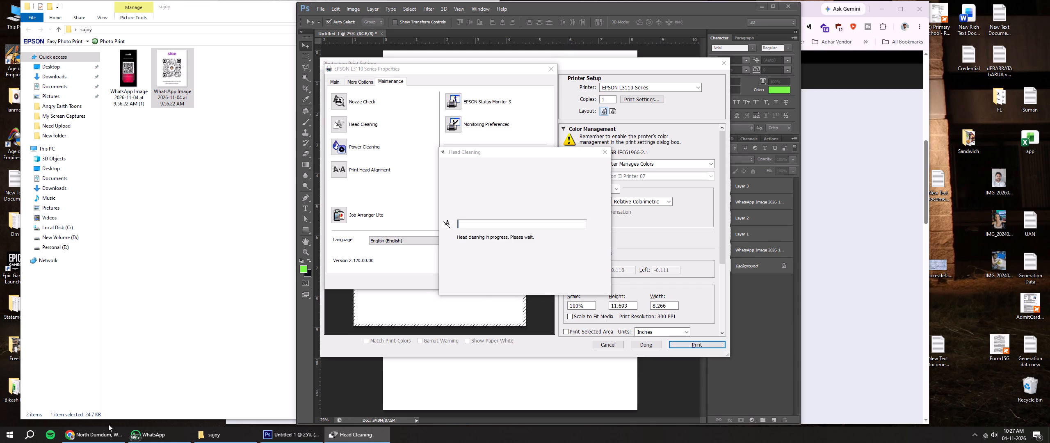
Switch to Chrome and search Google for "weather information" in a new tab.
{"action": "left_click", "coordinate": [100, 442]}
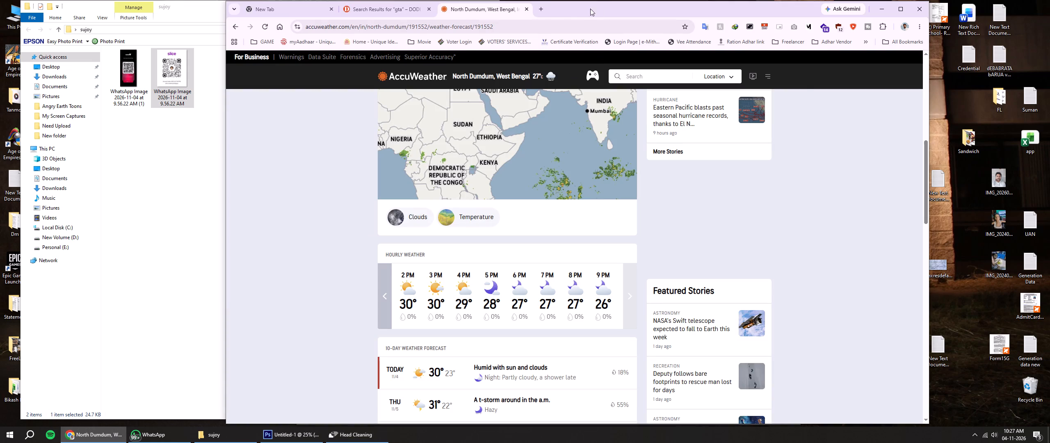
{"action": "left_click", "coordinate": [543, 9]}
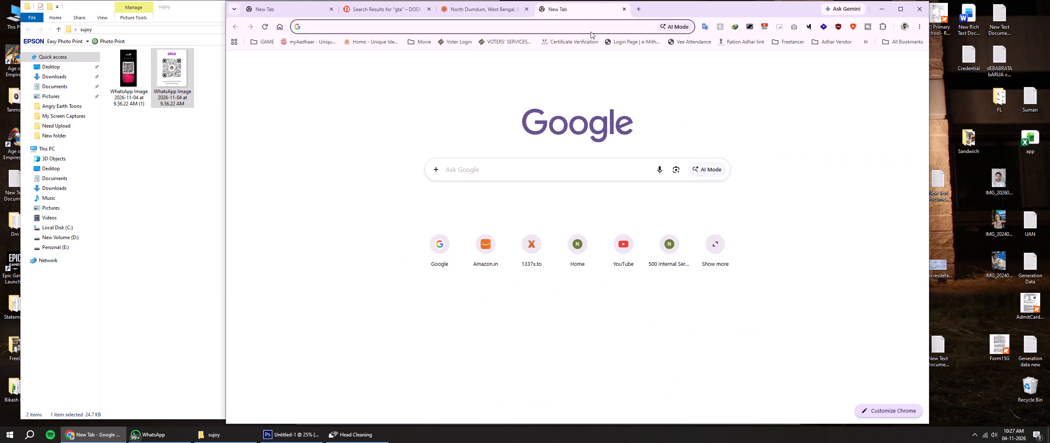
{"action": "type", "text": "weather"}
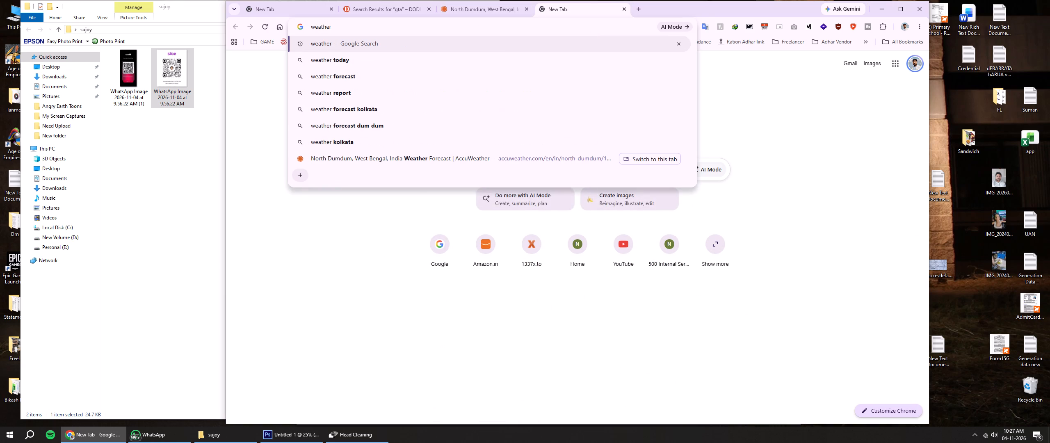
{"action": "key", "text": "space"}
{"action": "type", "text": "info"}
{"action": "key", "text": "Return"}
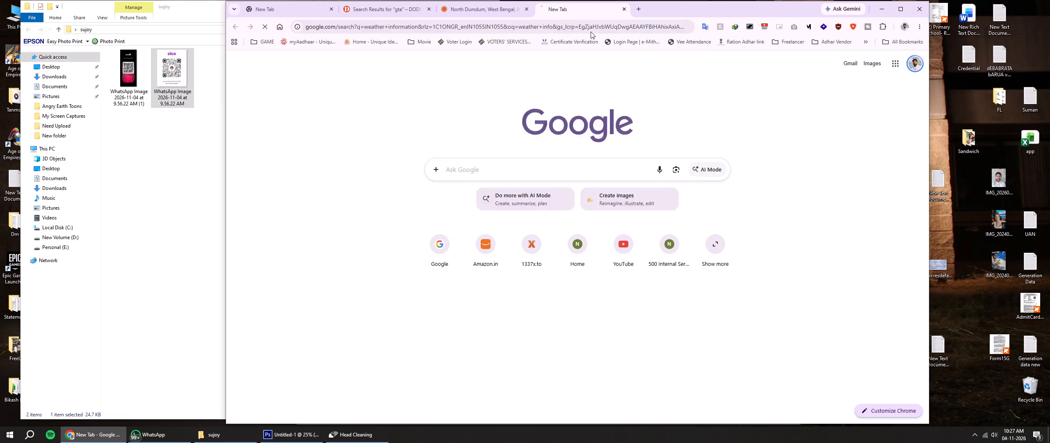
Look through the first page of weather search results and the following page for a suitable weather source.
{"action": "scroll", "coordinate": [568, 173], "scroll_direction": "down", "scroll_amount": 2}
{"action": "scroll", "coordinate": [546, 231], "scroll_direction": "down", "scroll_amount": 1}
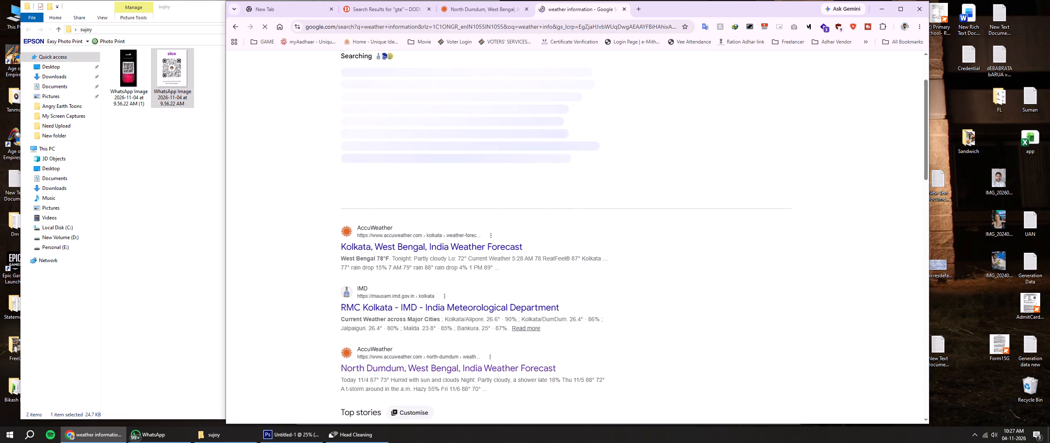
{"action": "scroll", "coordinate": [537, 239], "scroll_direction": "down", "scroll_amount": 3}
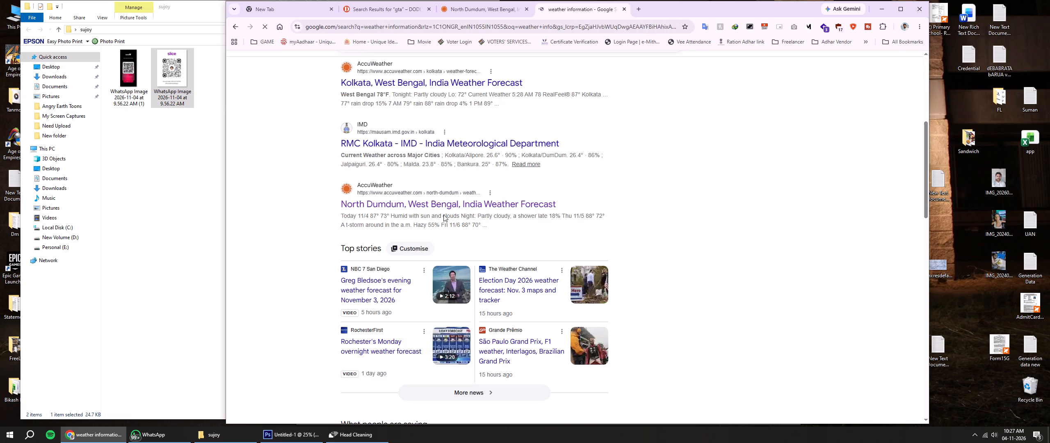
{"action": "scroll", "coordinate": [450, 231], "scroll_direction": "down", "scroll_amount": 8}
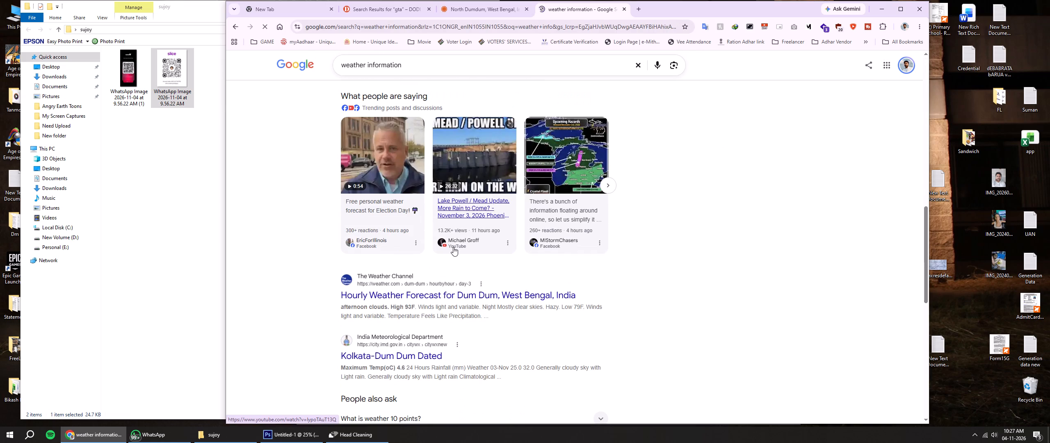
{"action": "scroll", "coordinate": [453, 247], "scroll_direction": "down", "scroll_amount": 10}
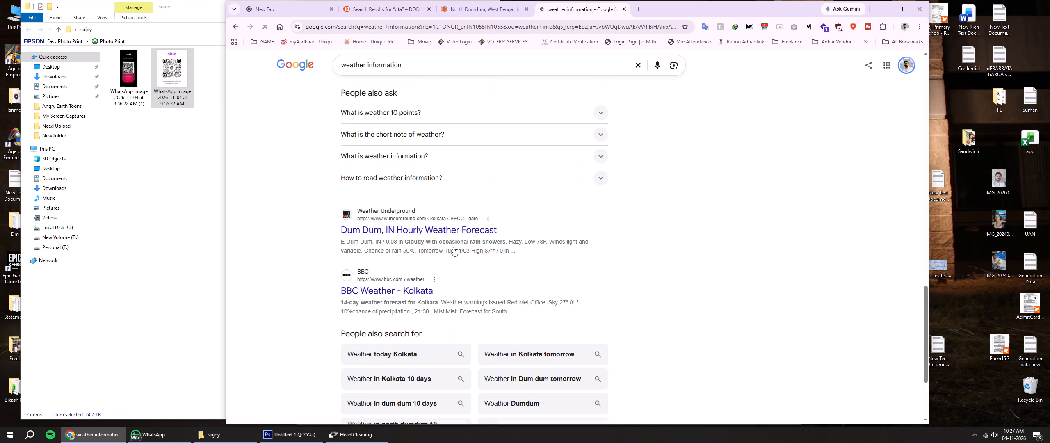
{"action": "scroll", "coordinate": [453, 247], "scroll_direction": "down", "scroll_amount": 2}
{"action": "left_click", "coordinate": [534, 346]}
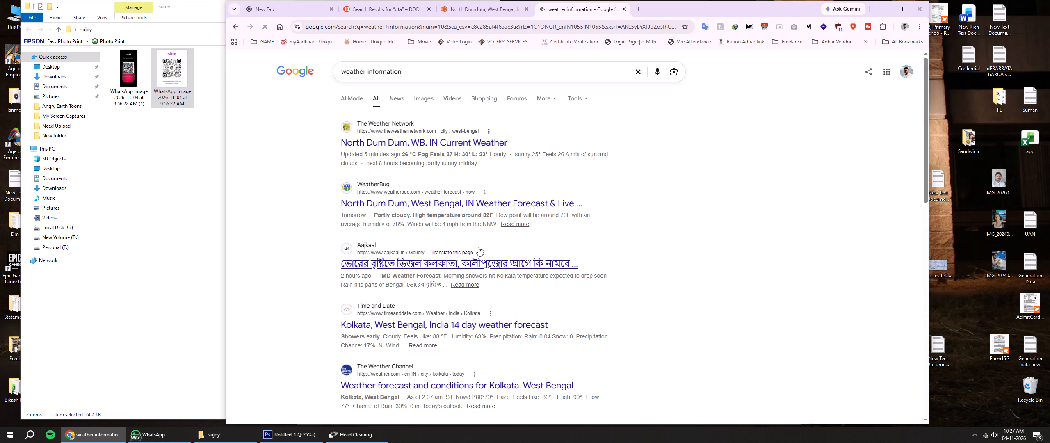
{"action": "scroll", "coordinate": [457, 176], "scroll_direction": "down", "scroll_amount": 2}
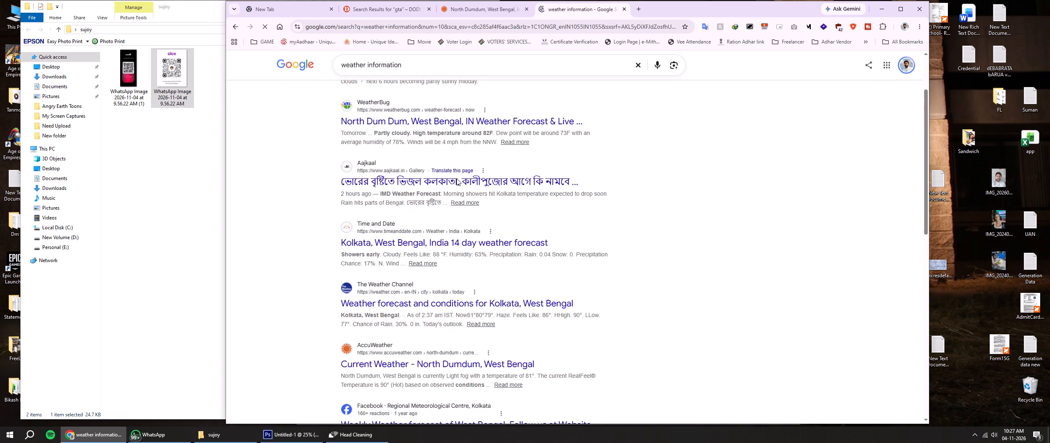
{"action": "scroll", "coordinate": [457, 178], "scroll_direction": "down", "scroll_amount": 5}
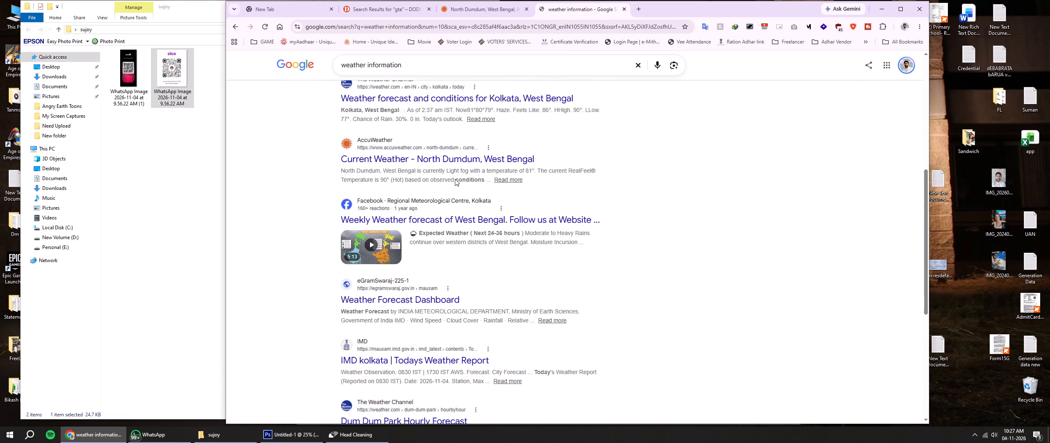
{"action": "scroll", "coordinate": [455, 179], "scroll_direction": "down", "scroll_amount": 4}
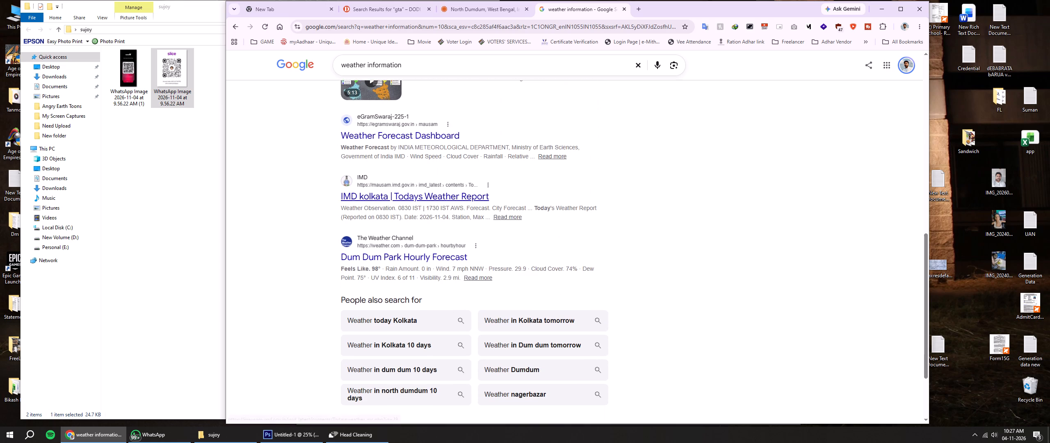
Search for "weather information map" and open the Windy wind map and weather forecast result in a separate tab.
{"action": "left_click", "coordinate": [421, 62]}
{"action": "key", "text": "space"}
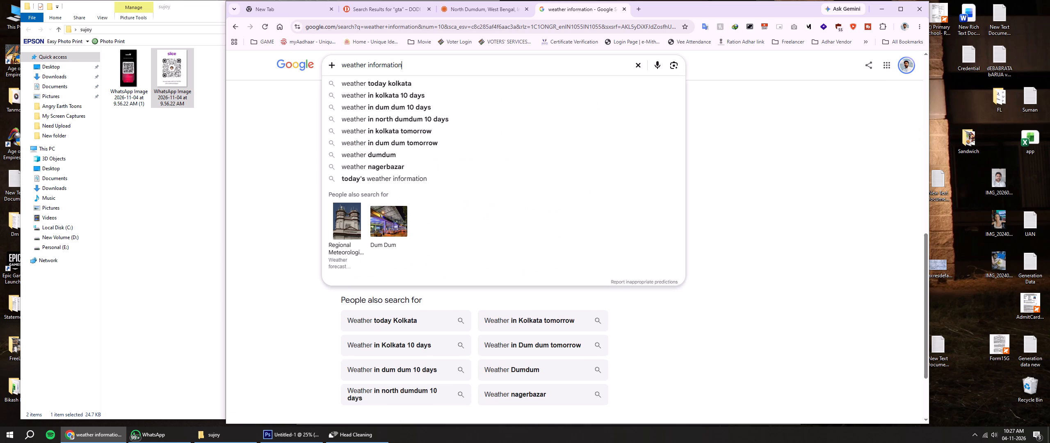
{"action": "type", "text": "map"}
{"action": "key", "text": "Return"}
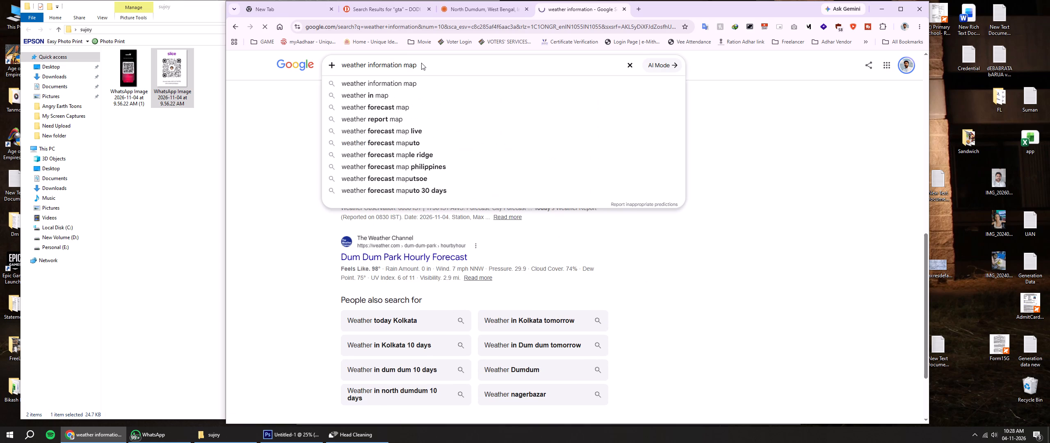
{"action": "scroll", "coordinate": [493, 196], "scroll_direction": "down", "scroll_amount": 7}
{"action": "middle_click", "coordinate": [460, 247]}
{"action": "middle_click", "coordinate": [460, 247]}
{"action": "middle_click", "coordinate": [449, 240]}
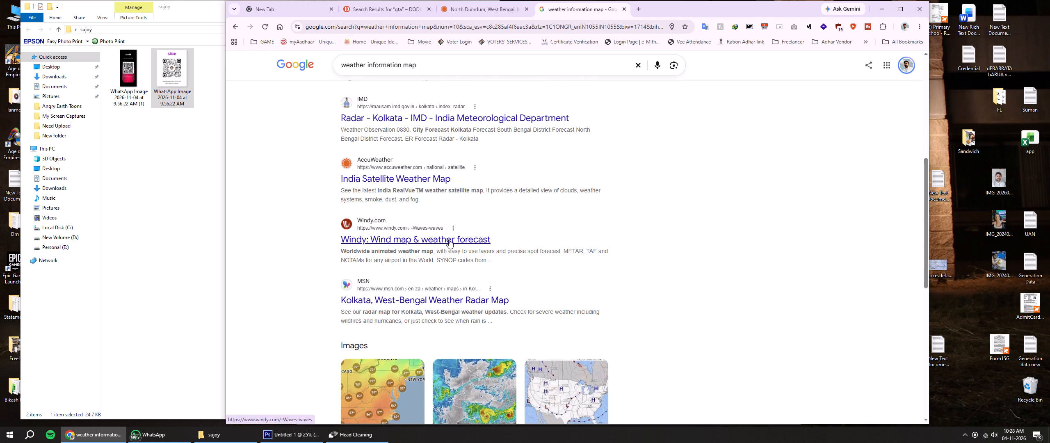
{"action": "left_click", "coordinate": [652, 7]}
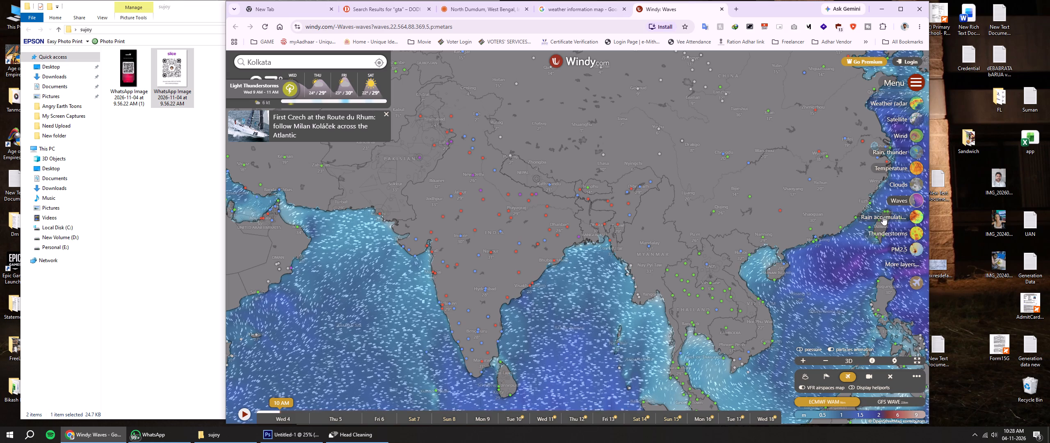
Show the Wind layer on the Windy map, maximize the browser window and examine winds around India and the Indian Ocean.
{"action": "left_click", "coordinate": [913, 137]}
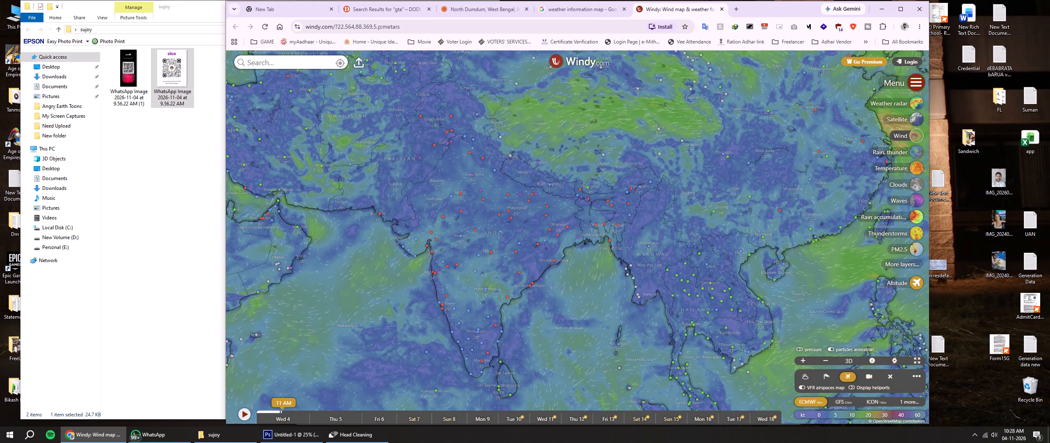
{"action": "left_click_drag", "start_coordinate": [636, 308], "coordinate": [628, 214]}
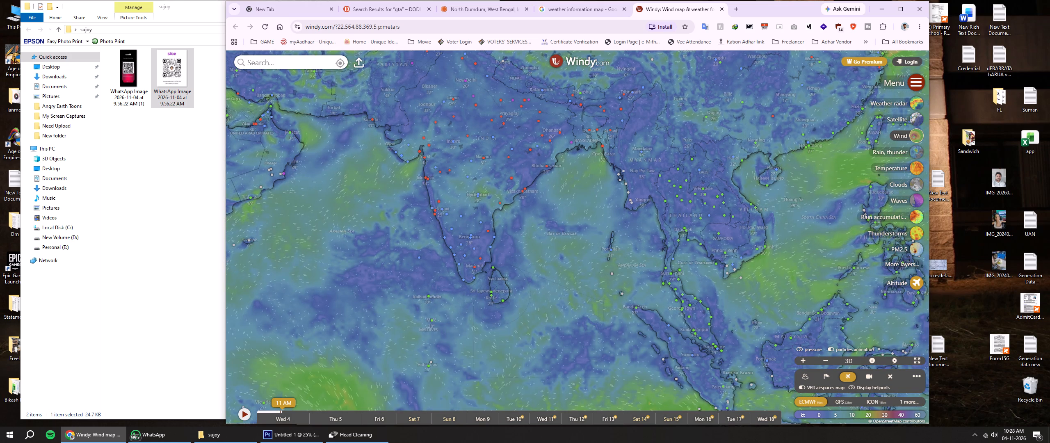
{"action": "scroll", "coordinate": [642, 257], "scroll_direction": "down", "scroll_amount": 2}
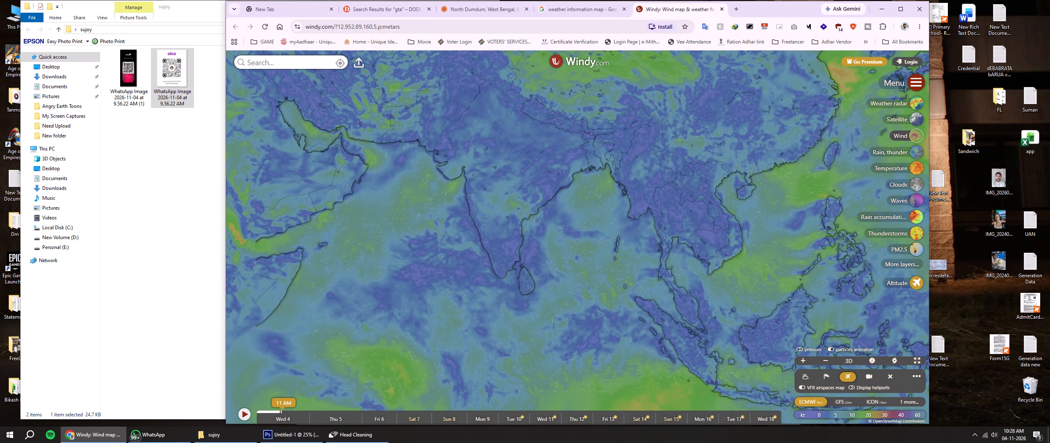
{"action": "scroll", "coordinate": [644, 257], "scroll_direction": "down", "scroll_amount": 1}
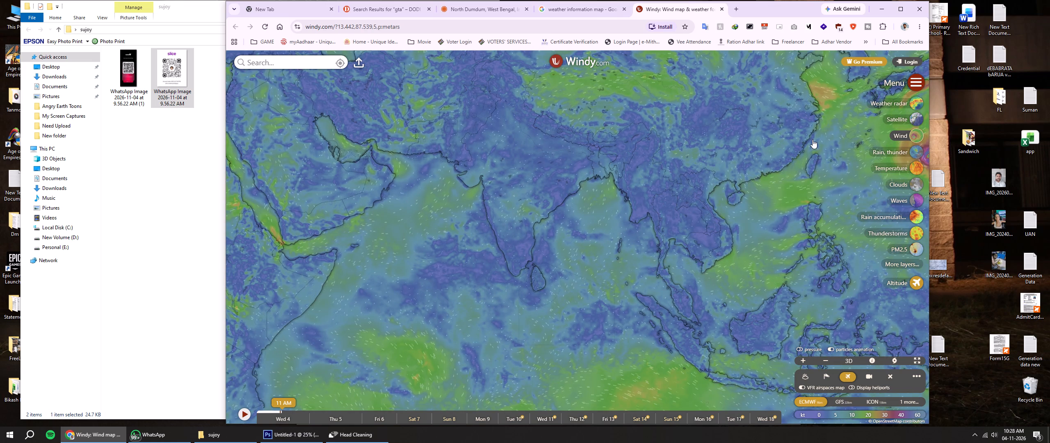
{"action": "left_click", "coordinate": [901, 12]}
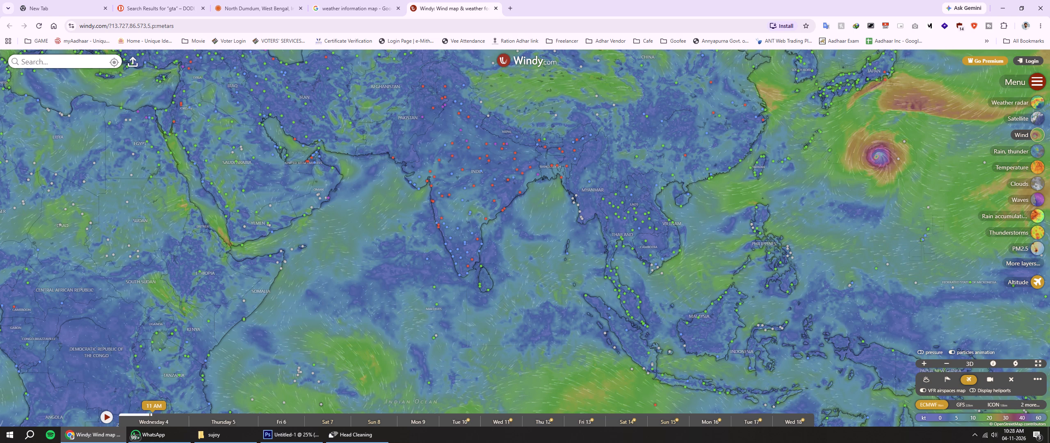
{"action": "left_click_drag", "start_coordinate": [541, 264], "coordinate": [557, 186]}
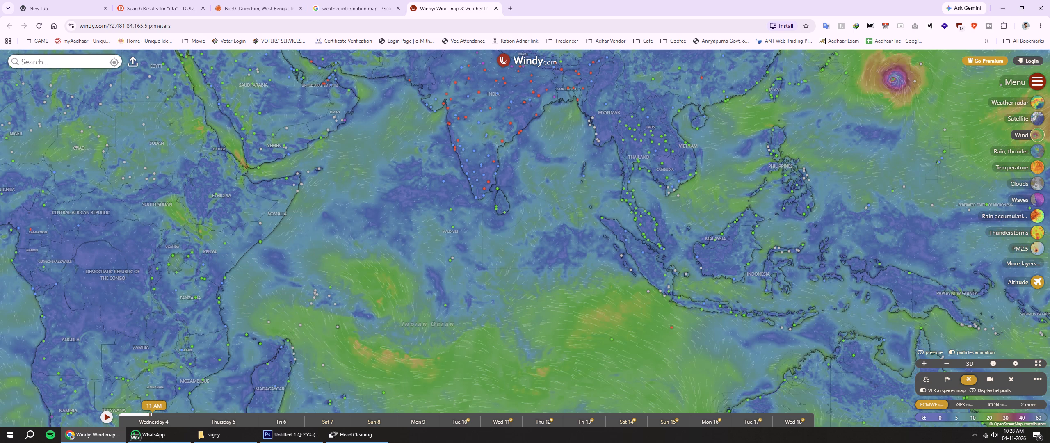